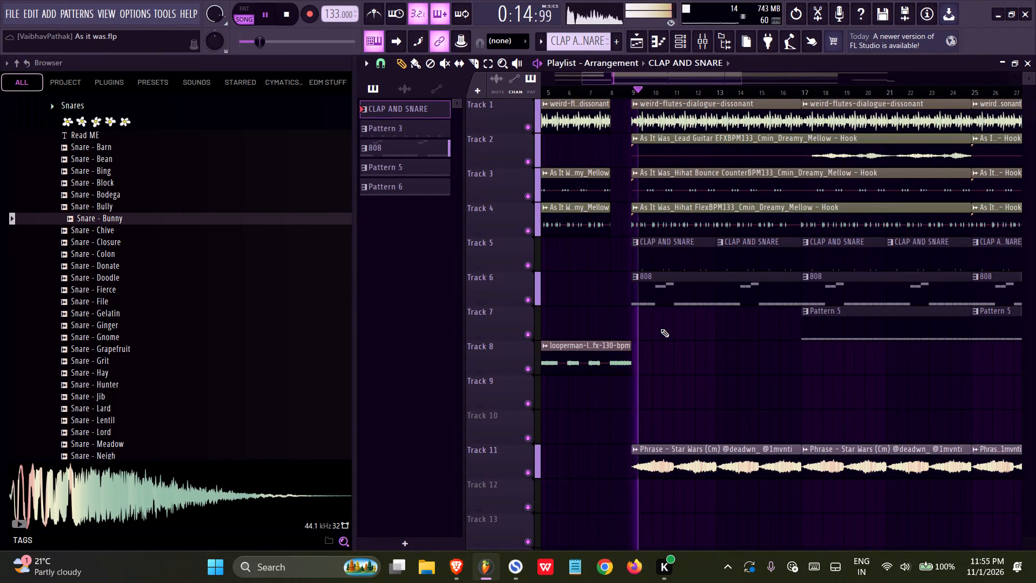
Collapse the Snares folder and the GROOVE GARDEN Production Suite folder in the sample browser.
scroll(74, 414, up, 5)
click(99, 353)
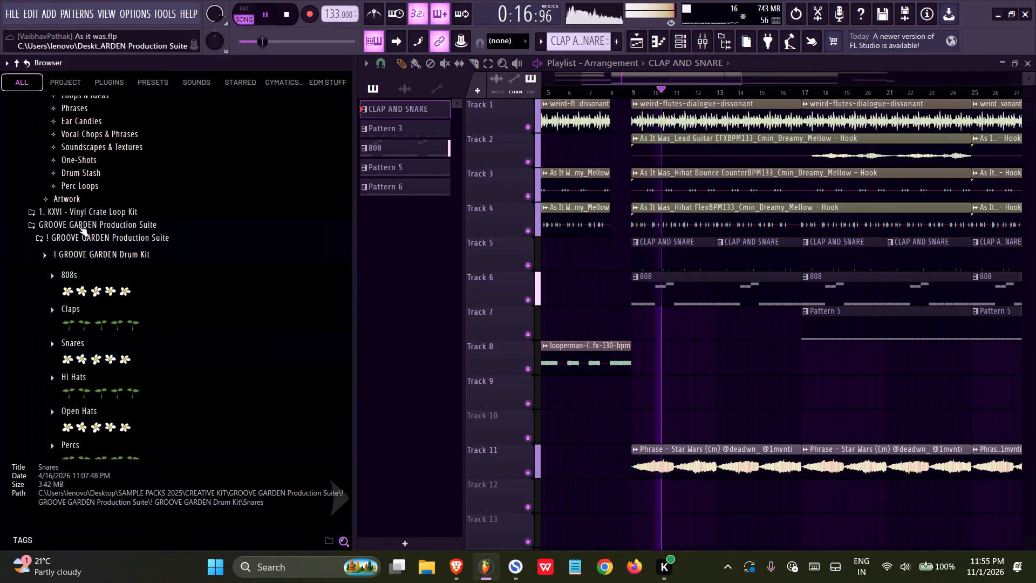
click(78, 226)
scroll(93, 342, up, 3)
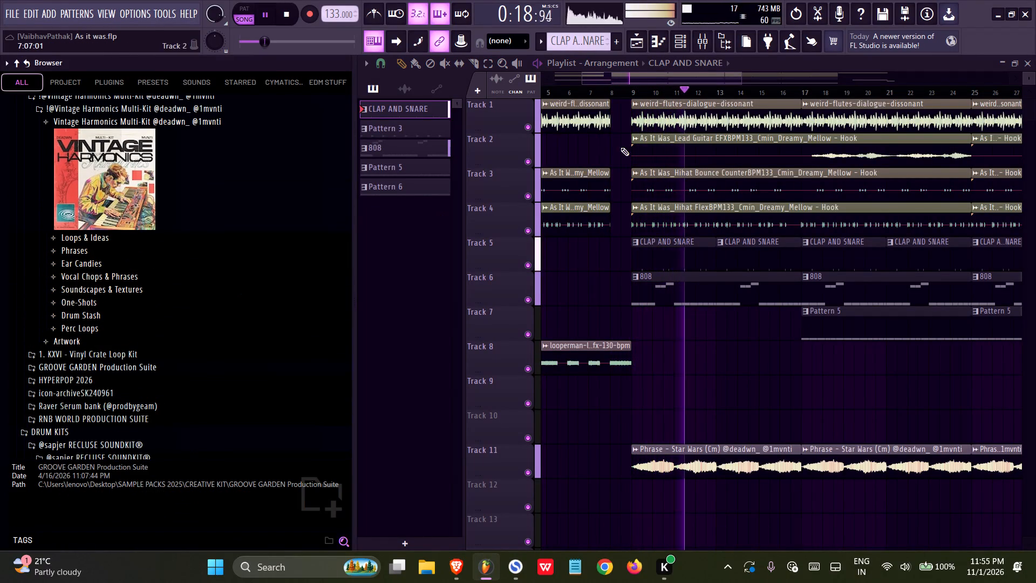
Hide the sample browser to show the whole arrangement and save the project.
click(729, 41)
ctrl+scroll(632, 247, down, 5)
ctrl+scroll(455, 357, down, 5)
key(ctrl+s)
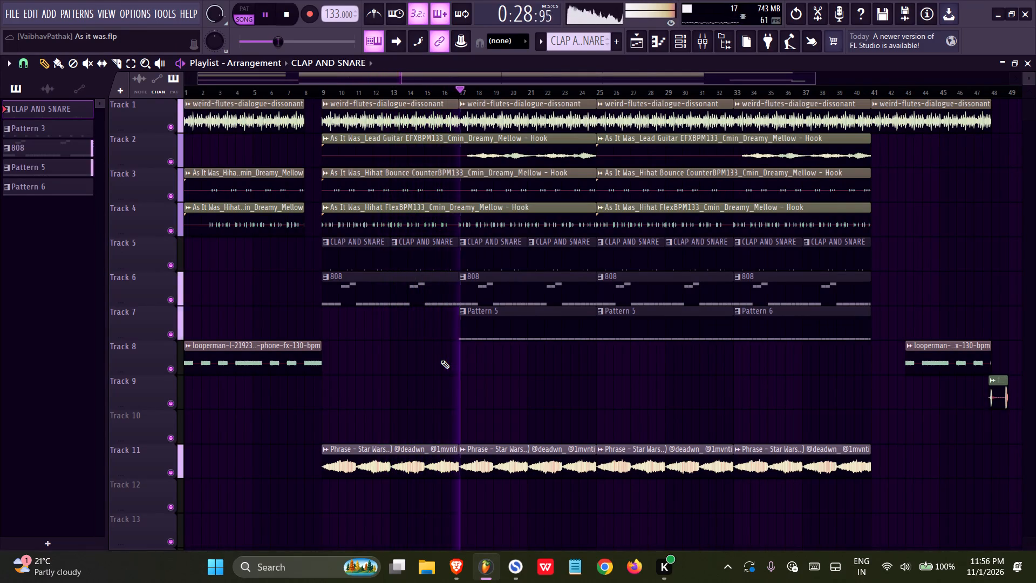
Check the 808 pattern's channels in the channel rack and save the project.
click(391, 277)
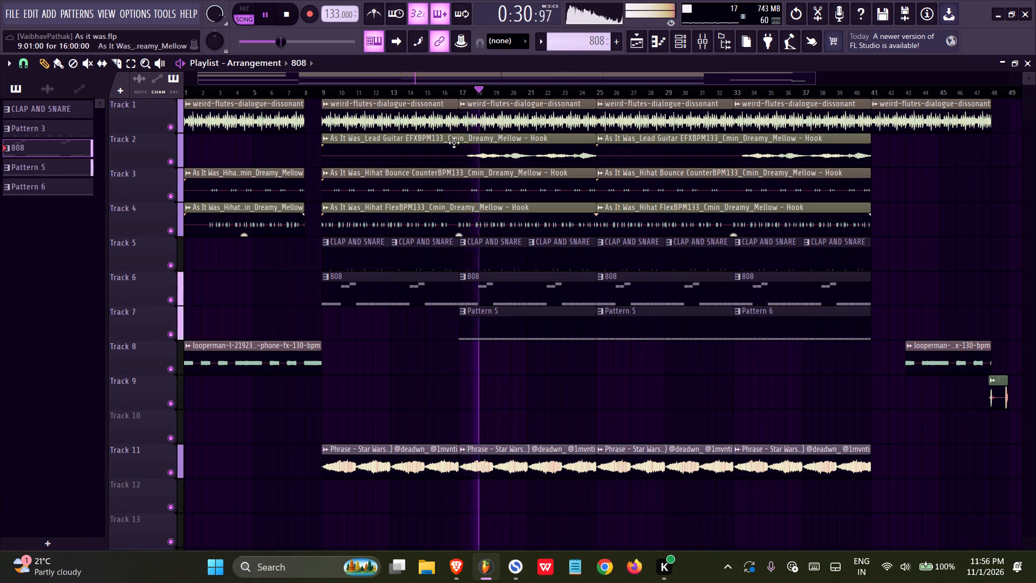
click(675, 41)
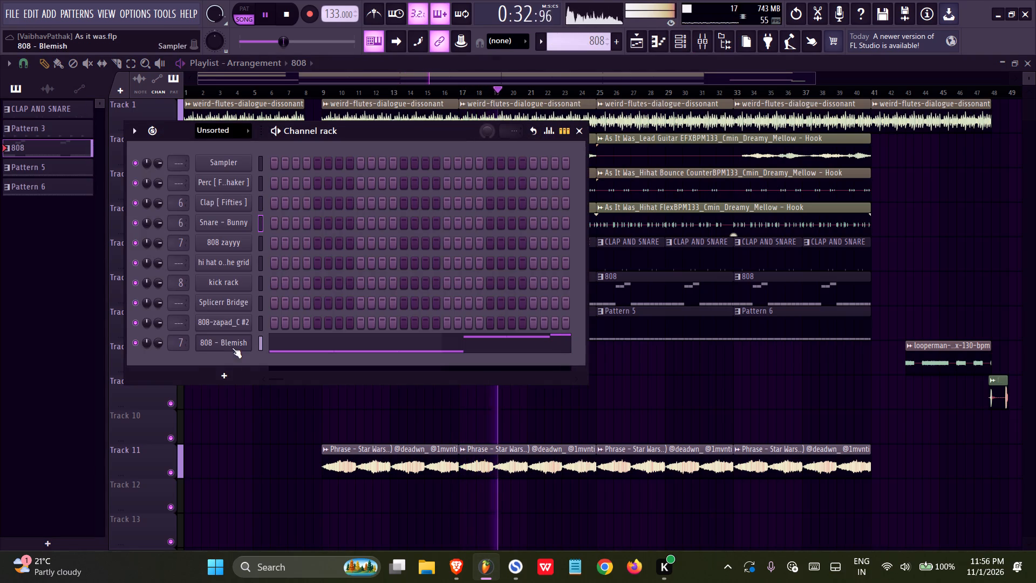
key(ctrl+s)
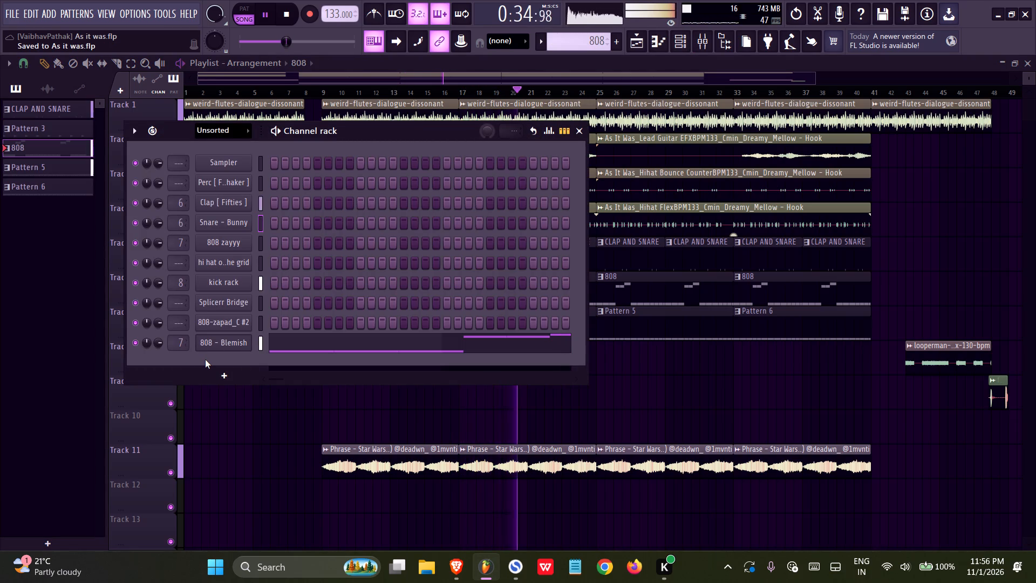
right_click(383, 403)
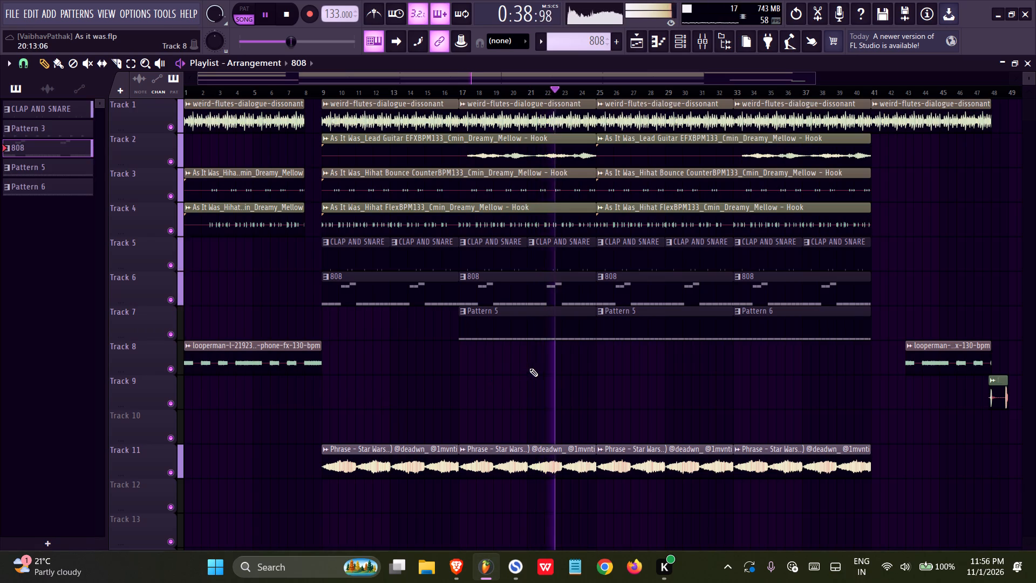
Reopen the sample browser, expand the GROOVE GARDEN Drum Kit's 808s folder and preview samples, ending on 808 - Bagel.
click(726, 44)
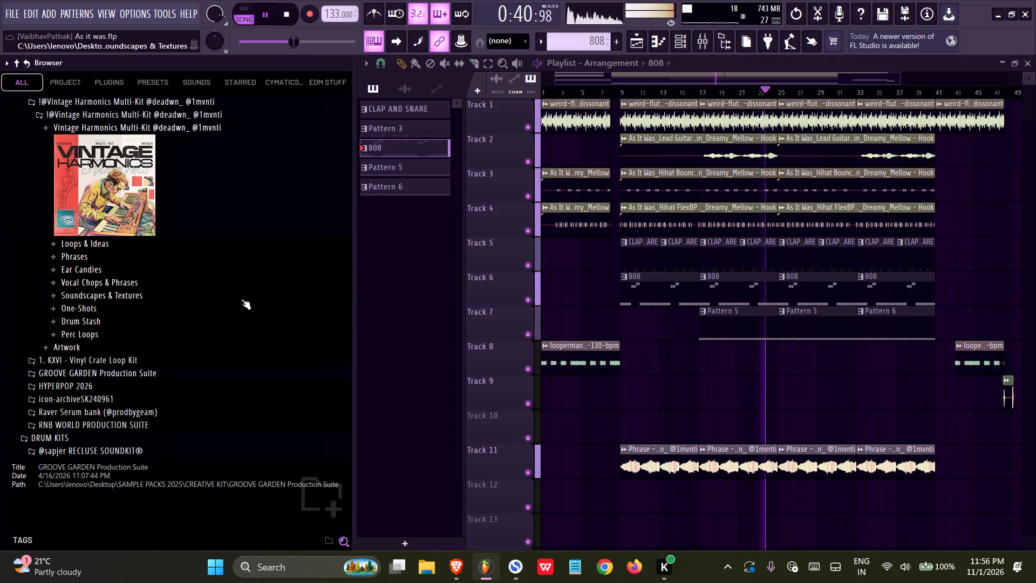
scroll(88, 324, down, 3)
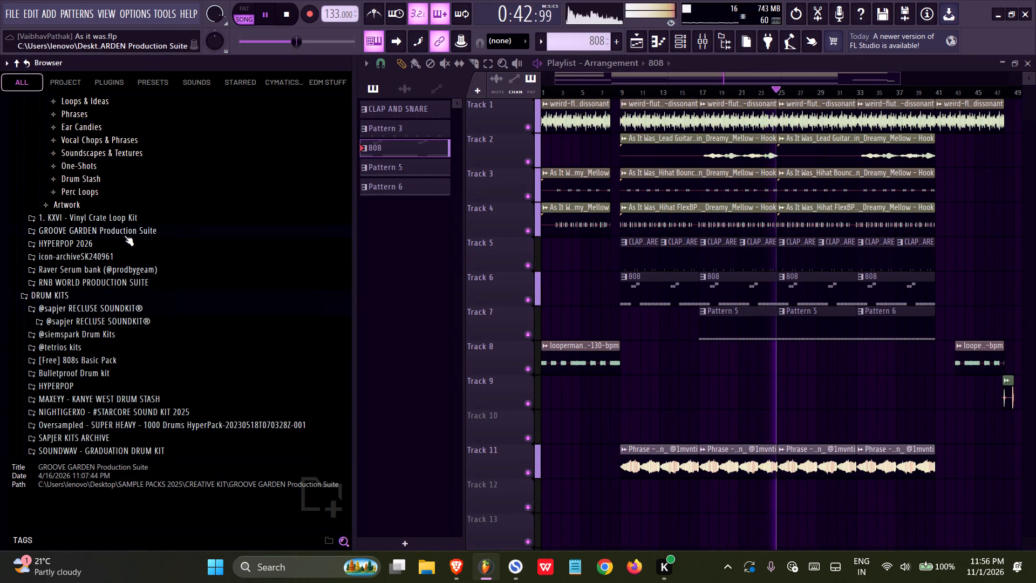
click(124, 235)
click(96, 245)
key(space)
click(92, 246)
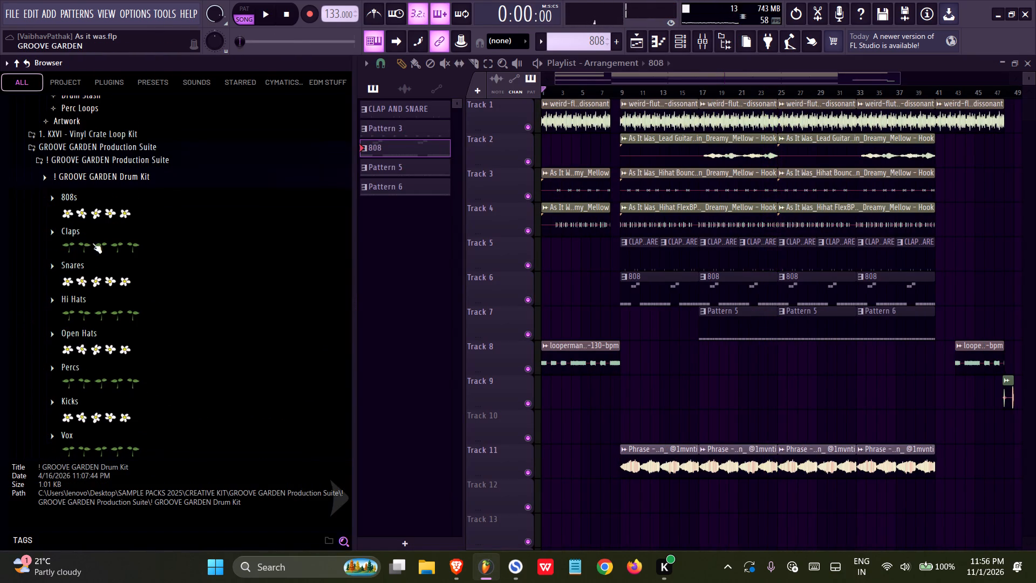
click(93, 202)
click(121, 273)
click(121, 248)
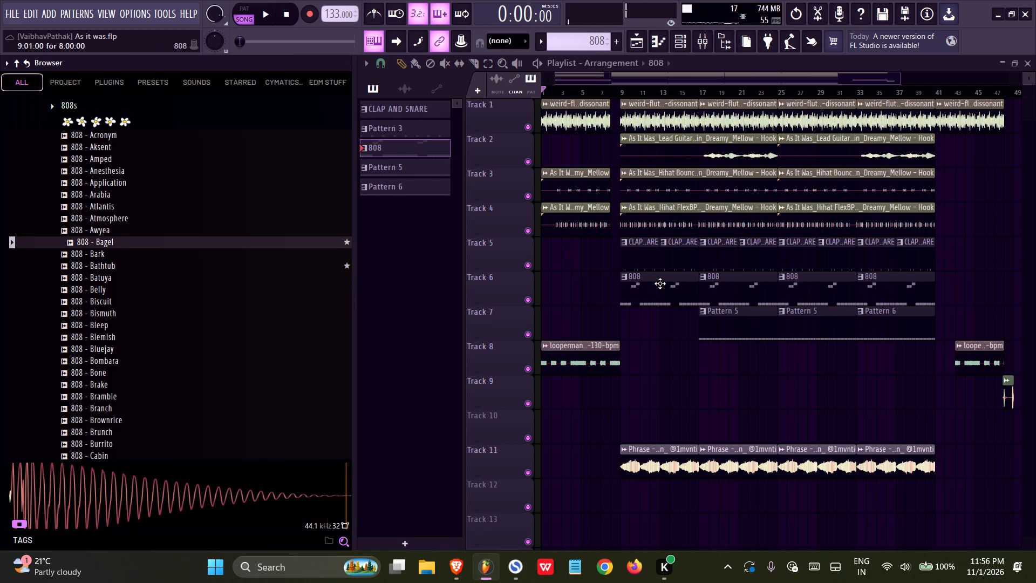
Replace the sample in the 808 pattern's 808 - Blemish channel with 808 - Bagel.
click(660, 283)
click(678, 40)
click(622, 337)
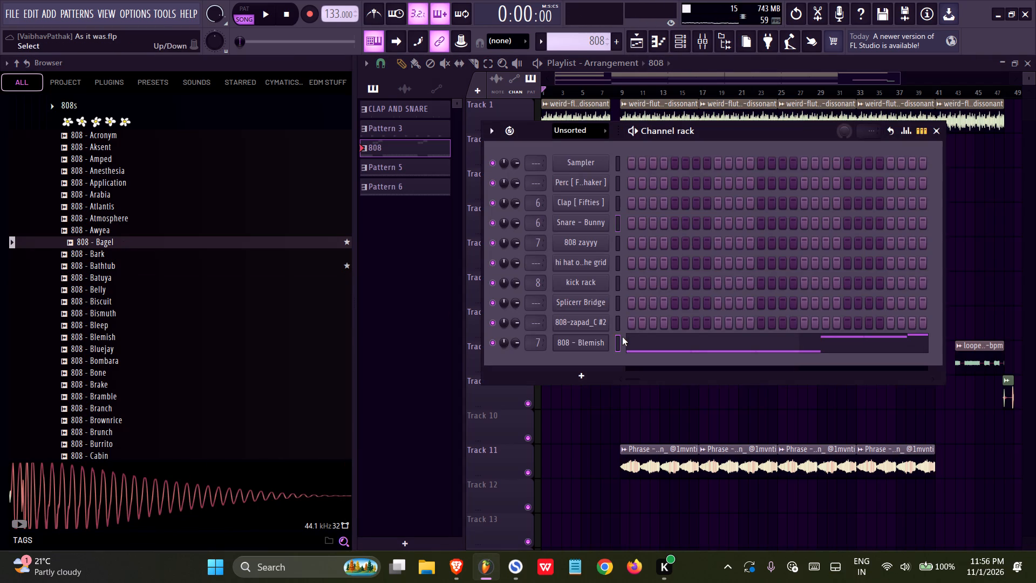
middle_click(247, 242)
Audition the 808 pattern, close the channel rack and play the song from the start.
click(240, 9)
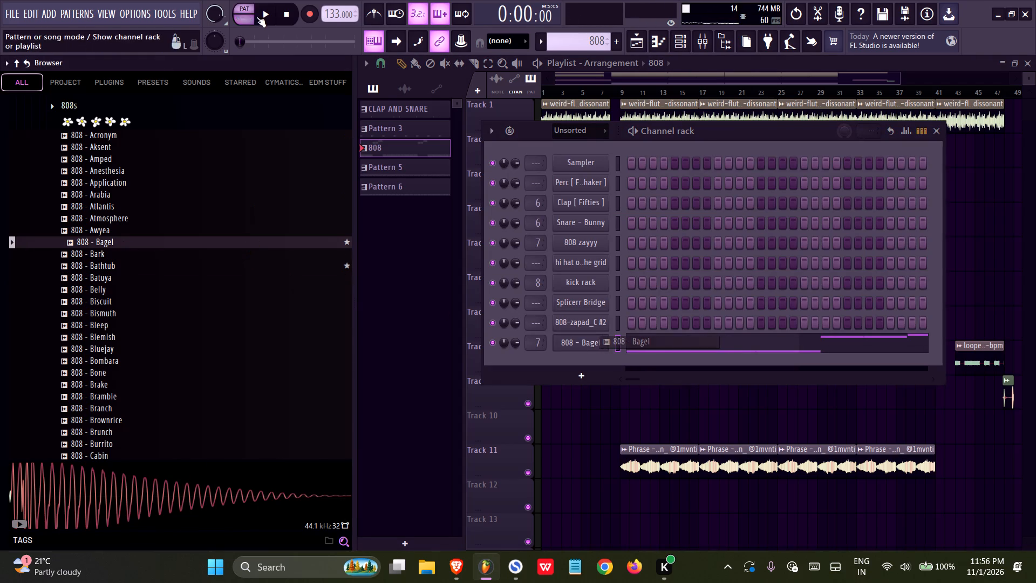
click(266, 18)
right_click(556, 404)
key(space)
drag(557, 90, 383, 103)
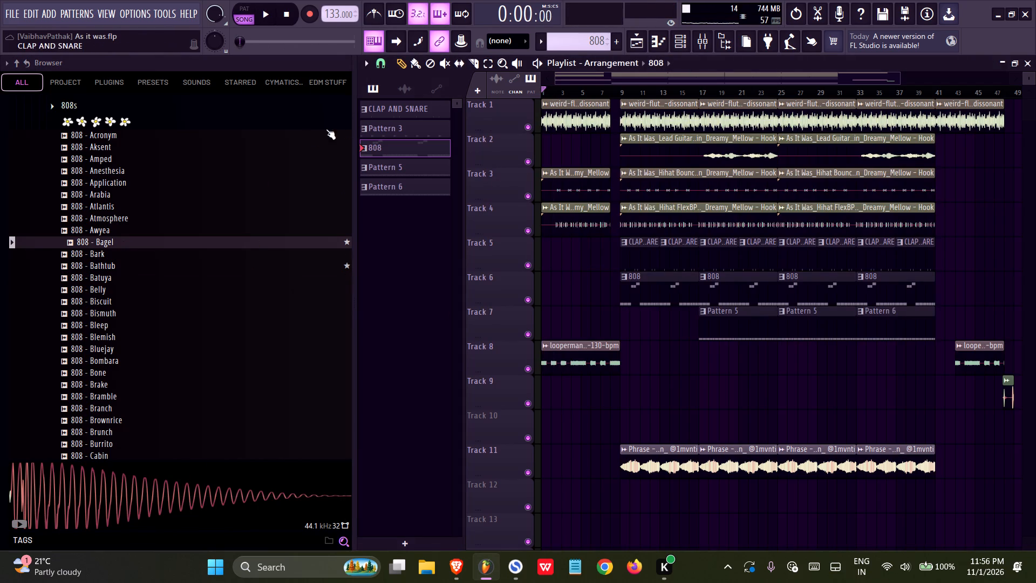
key(space)
Collapse the 808s folder in the sample browser and save the project.
scroll(145, 334, up, 1)
click(84, 170)
key(ctrl+s)
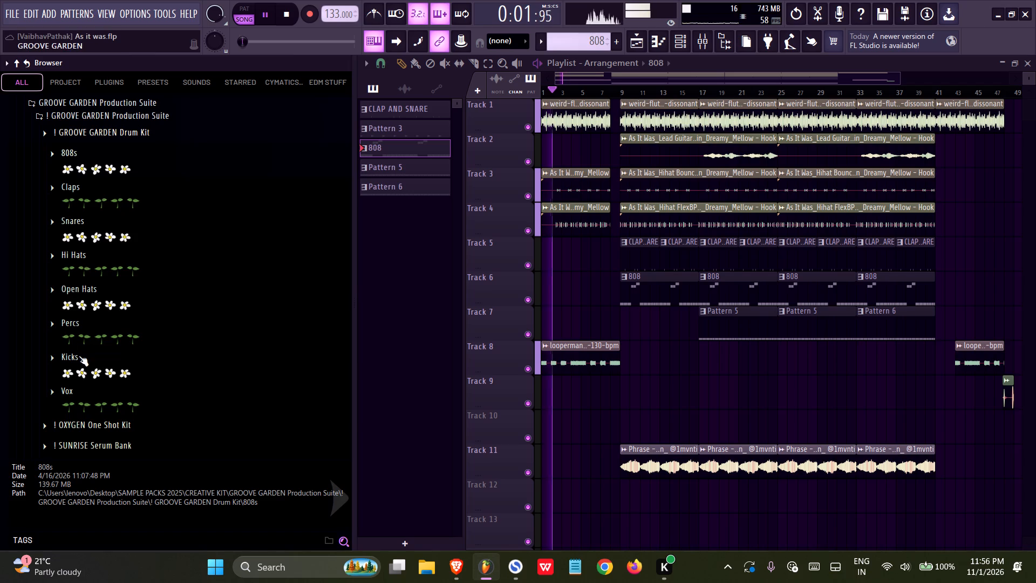
Stop playback and preview several samples in the drum kit's Kicks folder, including Ionosphere and Fruitpunch.
click(79, 357)
key(space)
click(86, 359)
click(105, 290)
click(105, 259)
click(106, 248)
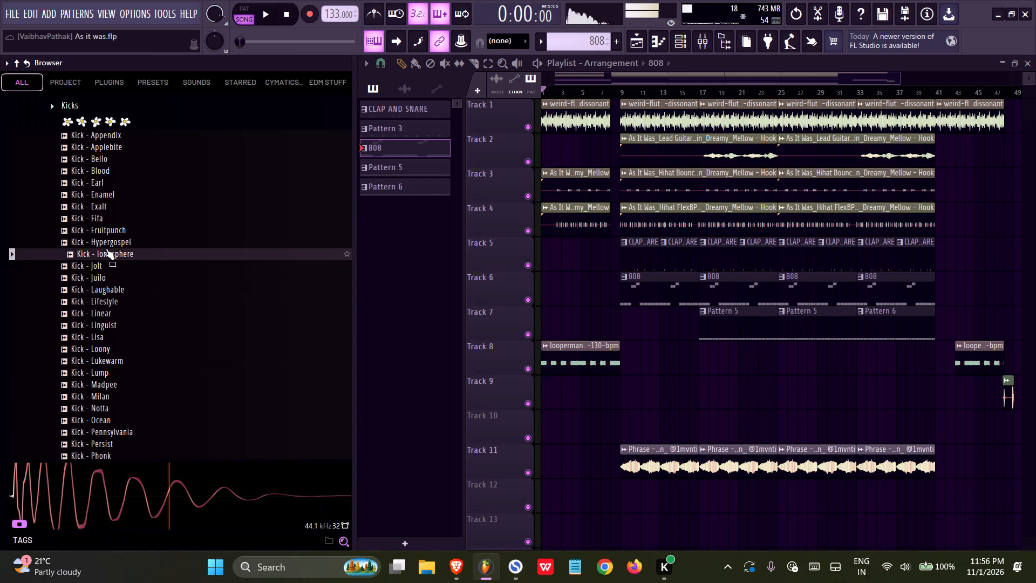
triple_click(107, 243)
click(108, 204)
click(107, 232)
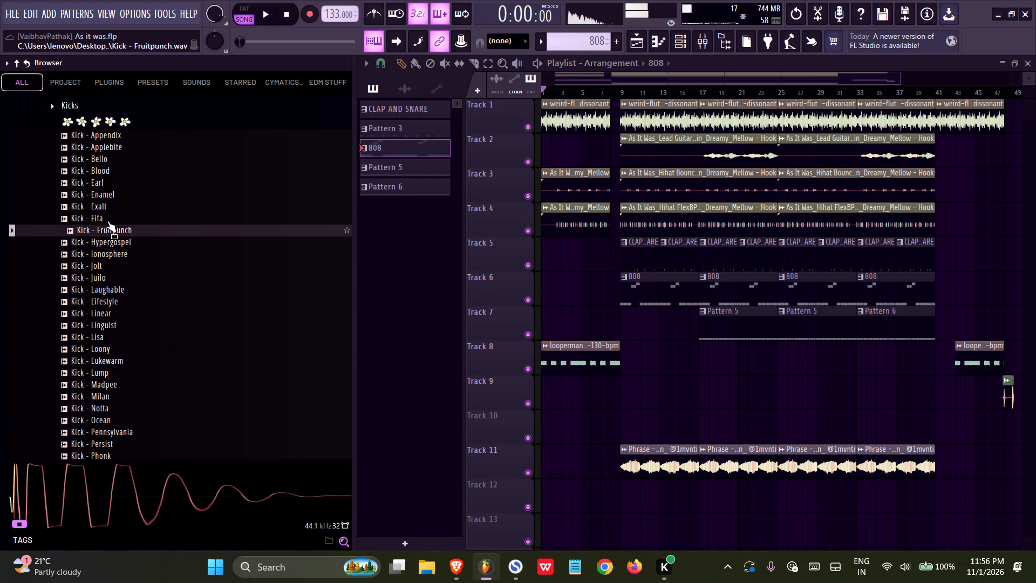
click(107, 214)
click(107, 214)
Collapse the Kicks folder and save the project.
click(108, 125)
key(ctrl+s)
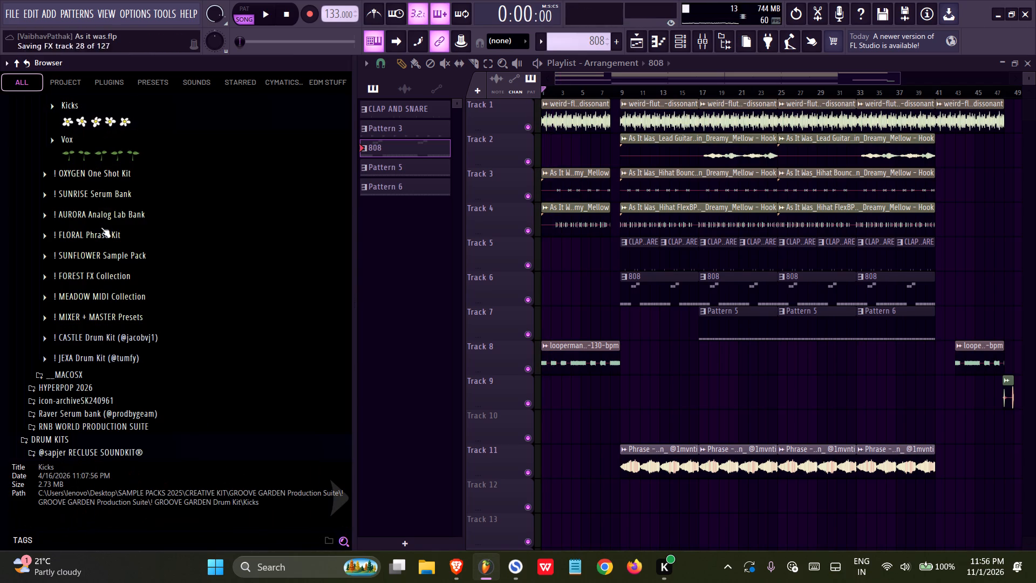
Expand the FLORAL Phrase Kit and preview its phrases through to Phrase - Treadmill (D min) to choose a melodic layer.
key(space)
click(108, 235)
key(space)
click(106, 250)
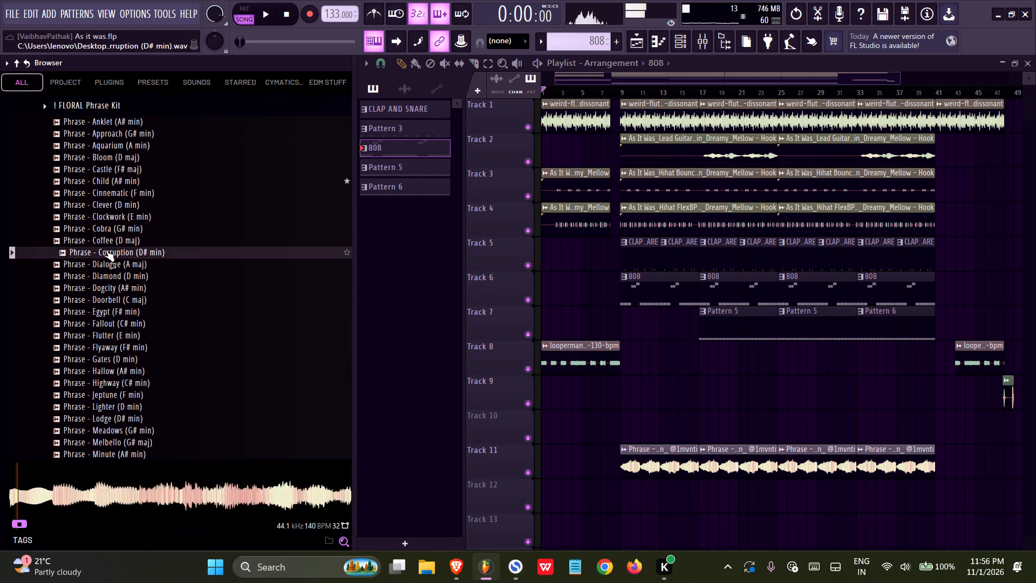
click(108, 238)
click(109, 186)
click(110, 178)
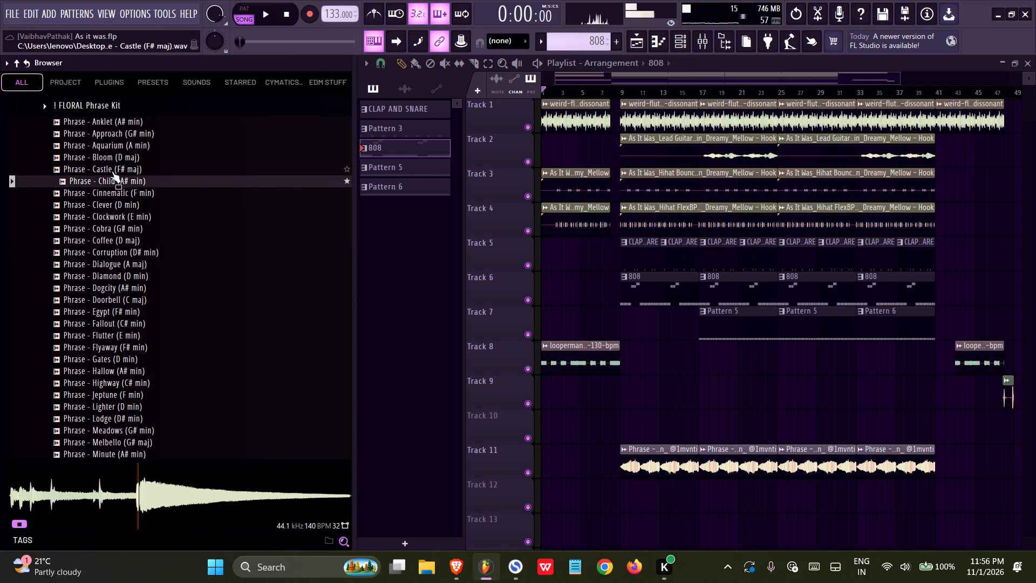
click(112, 170)
click(97, 280)
click(105, 370)
click(107, 360)
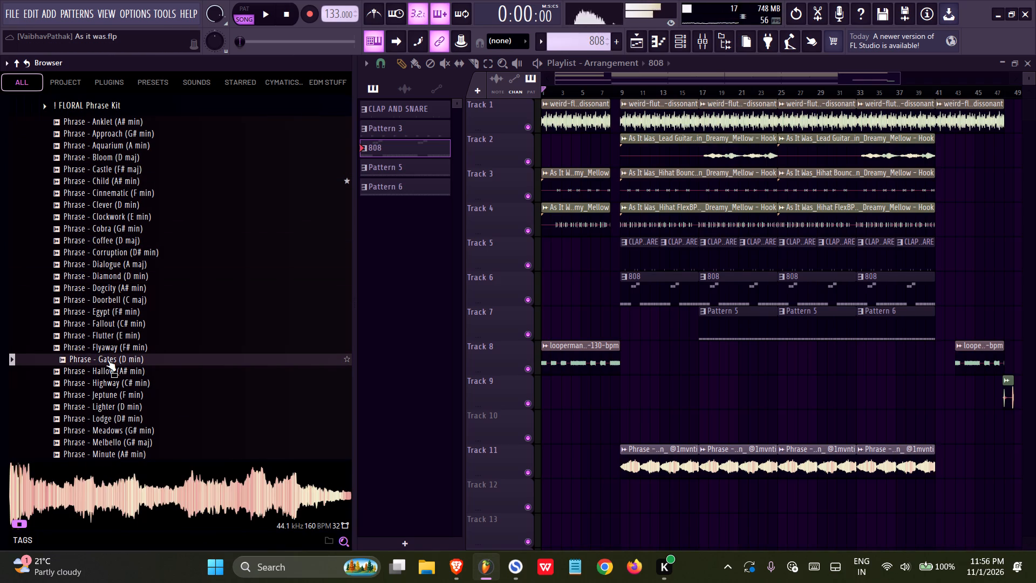
click(107, 360)
scroll(108, 382, down, 2)
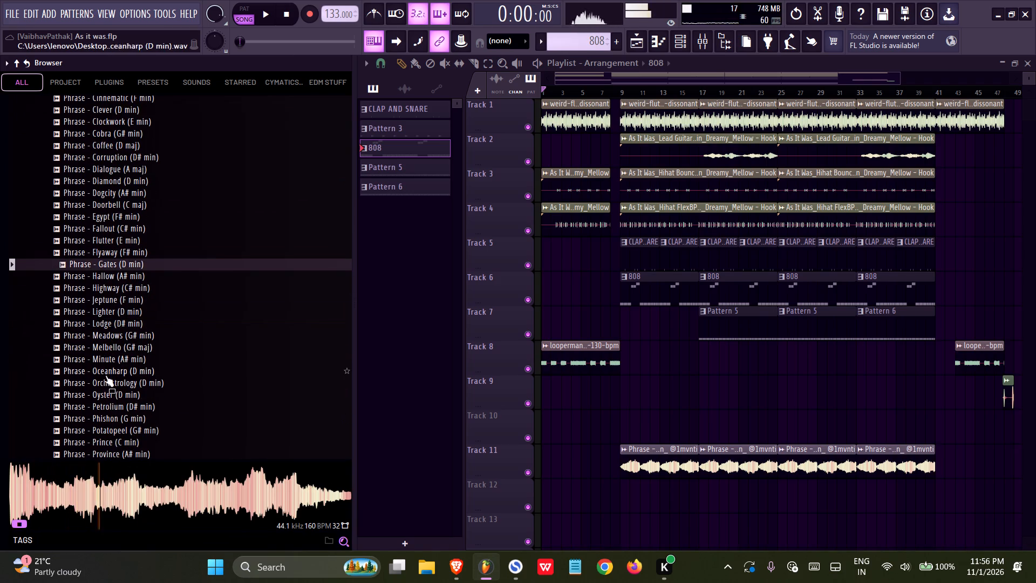
click(100, 384)
click(114, 442)
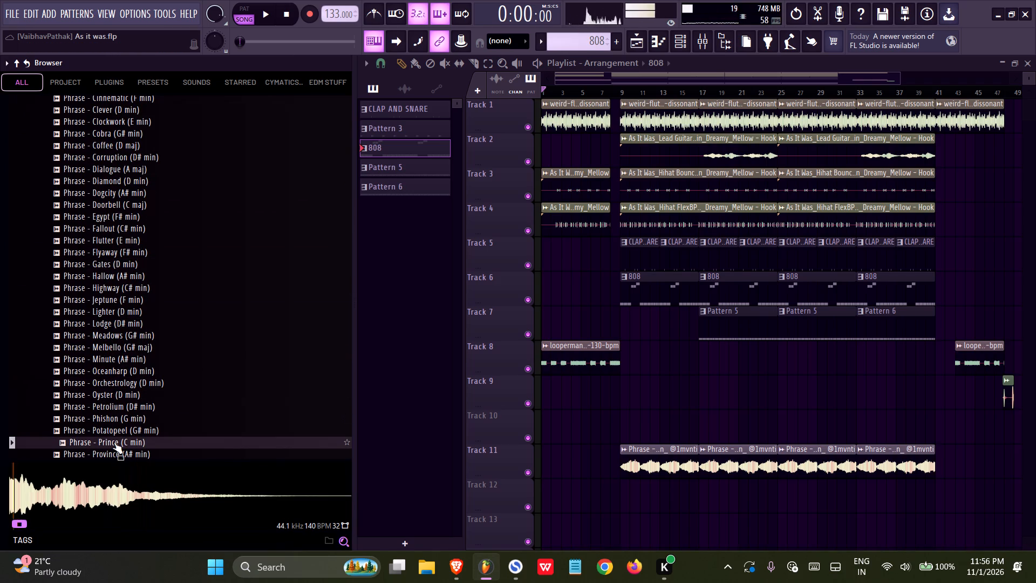
scroll(103, 364, down, 2)
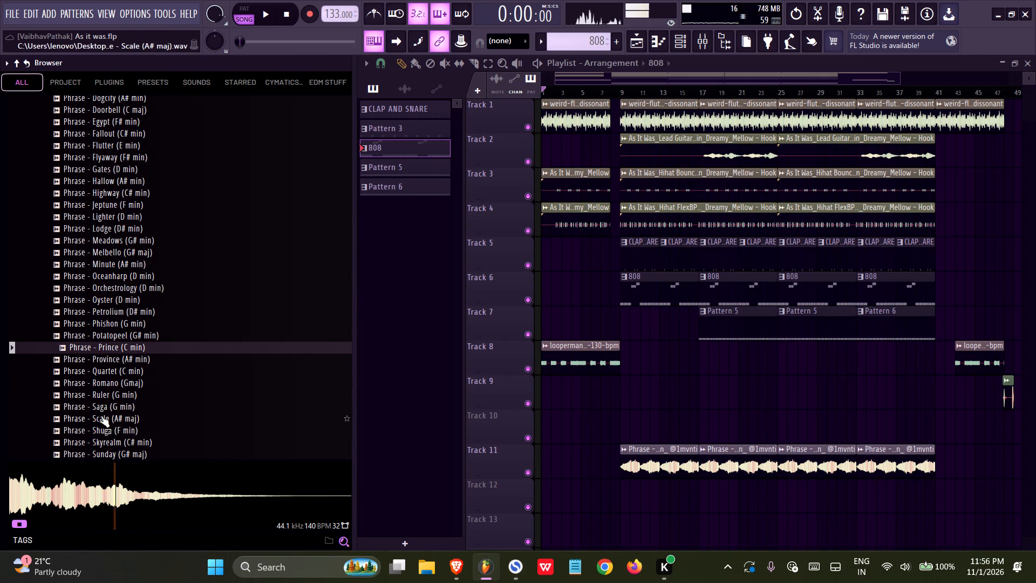
scroll(104, 377, down, 2)
click(104, 344)
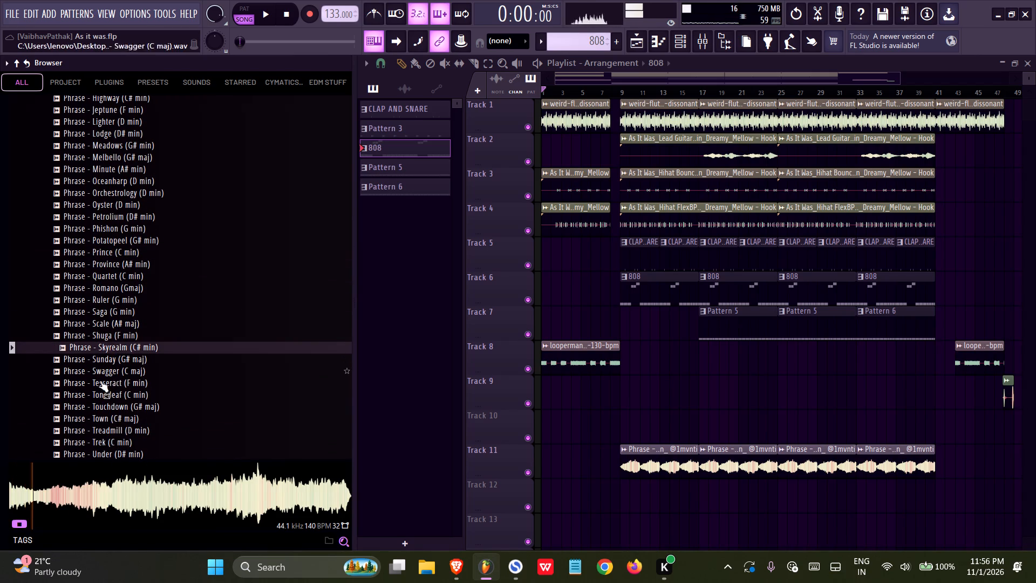
click(104, 426)
scroll(73, 402, down, 2)
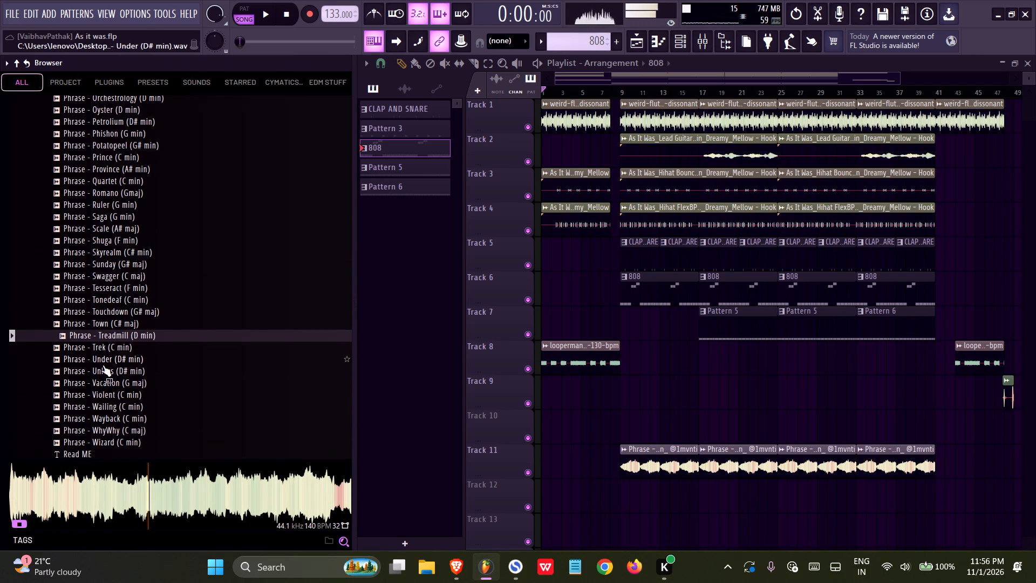
click(119, 337)
Place Phrase - Treadmill (D min) on Track 9 and align its start exactly with bar 9.
drag(119, 337, 618, 388)
ctrl+scroll(604, 398, up, 20)
ctrl+scroll(604, 398, up, 5)
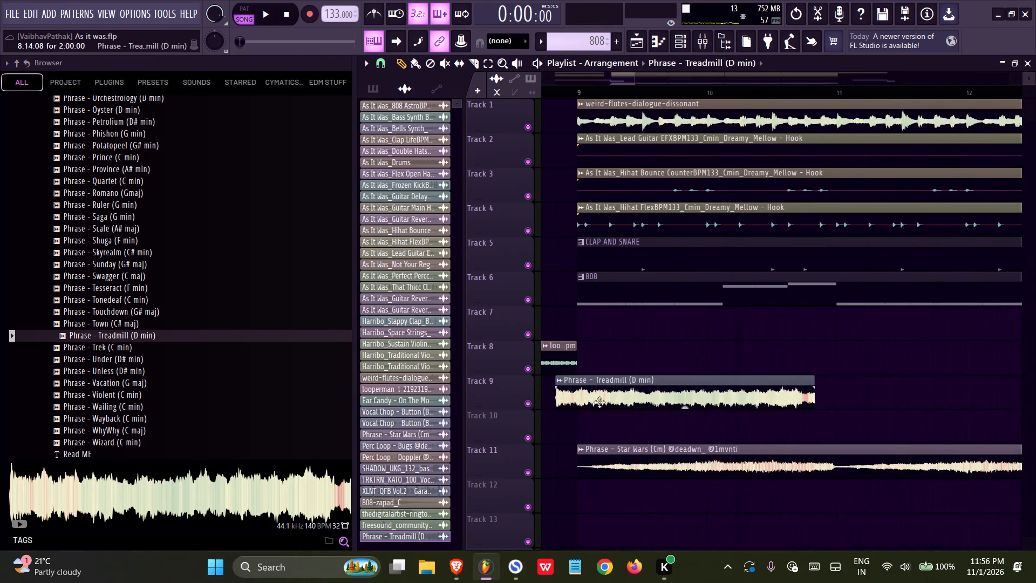
ctrl+scroll(553, 420, up, 6)
drag(589, 390, 634, 394)
ctrl+scroll(608, 405, up, 13)
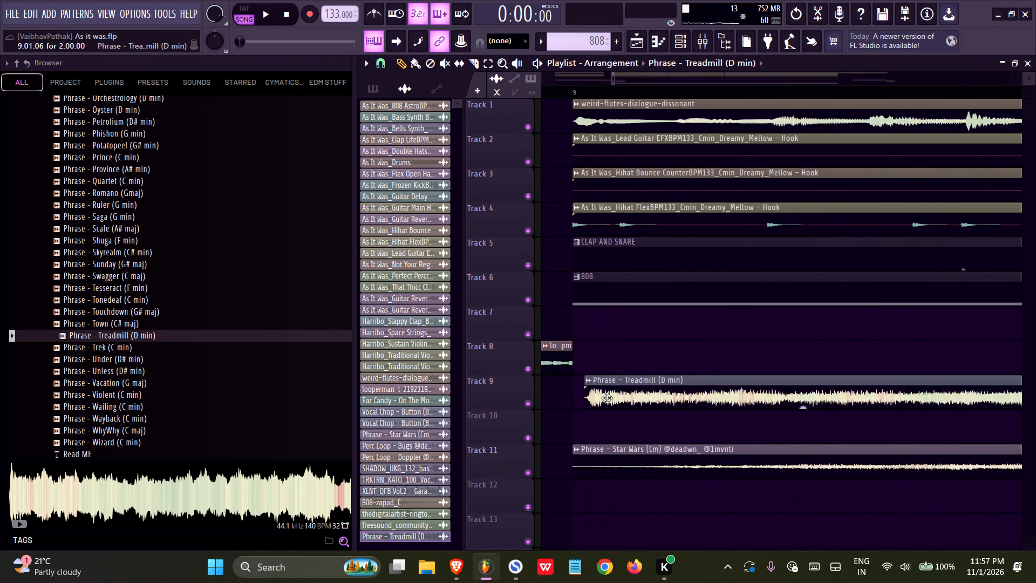
drag(604, 387, 590, 385)
Check the 808 pattern's notes in the piano roll, and return to the playlist.
double_click(628, 285)
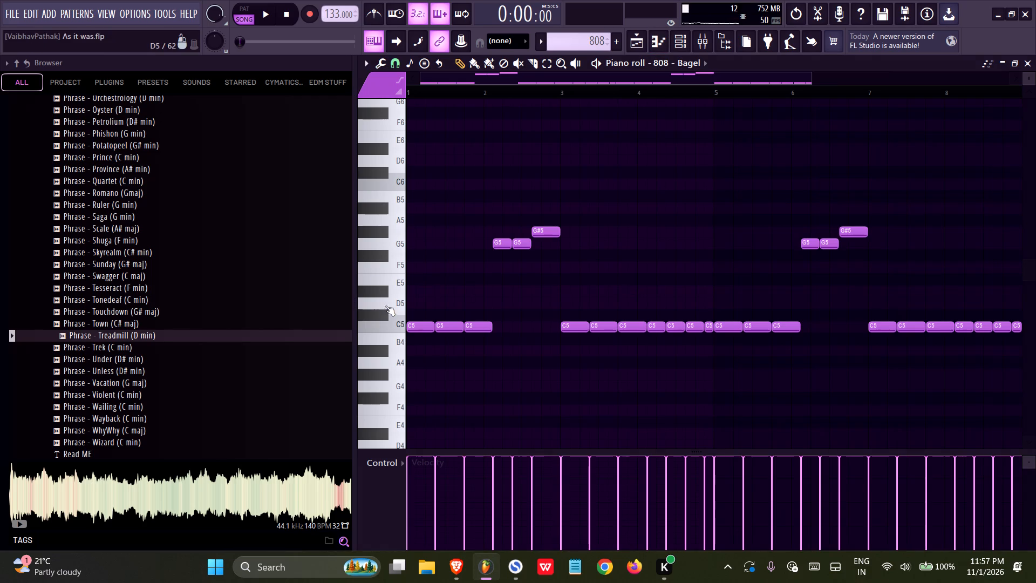
click(631, 43)
Lower the time-stretching pitch of the Phrase - Treadmill (D min) clip and preview the result.
double_click(655, 386)
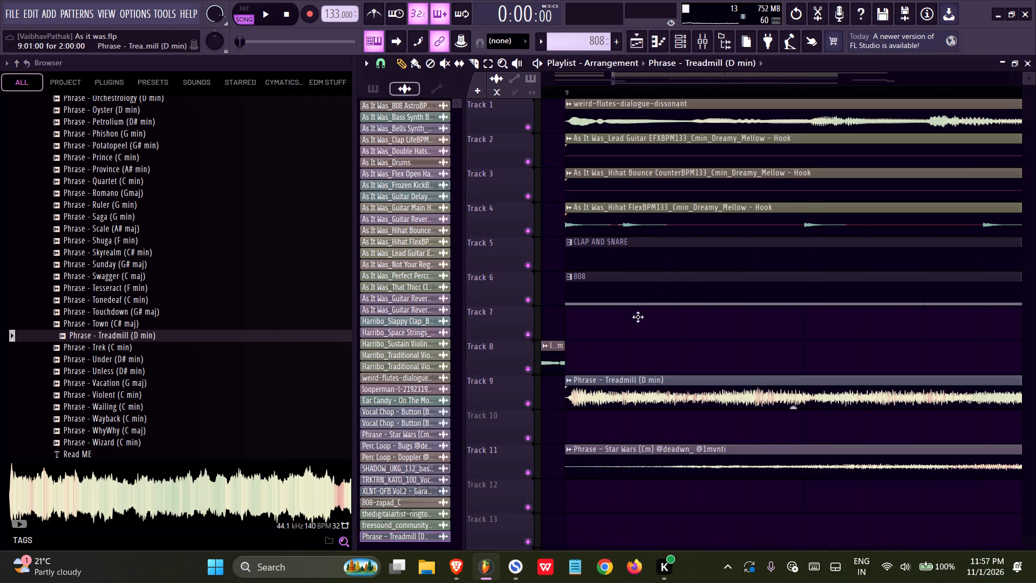
drag(633, 254, 631, 288)
click(605, 419)
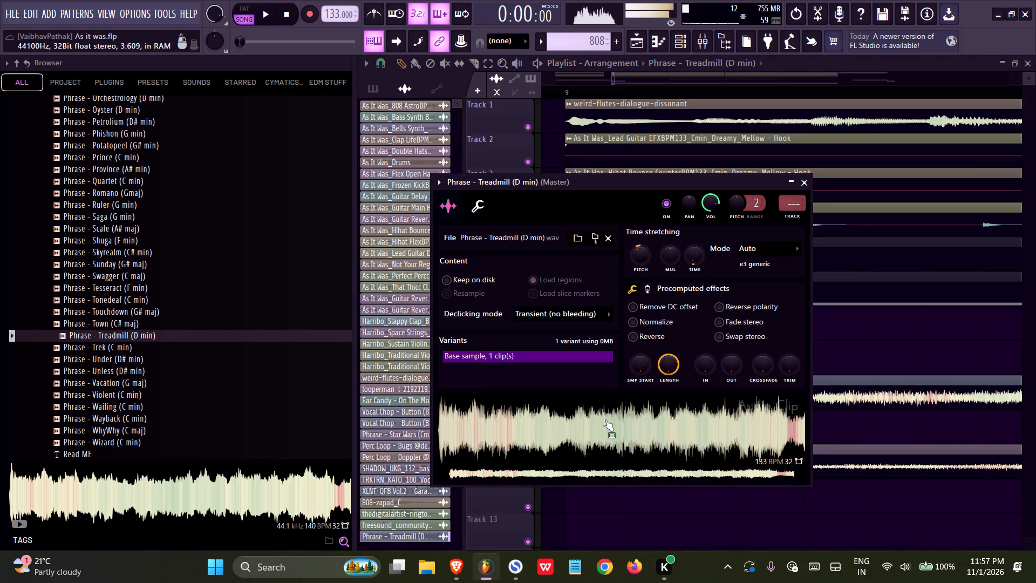
Route the Phrase - Treadmill (D min) clip to mixer track 15 and return to the playlist.
ctrl+click(782, 213)
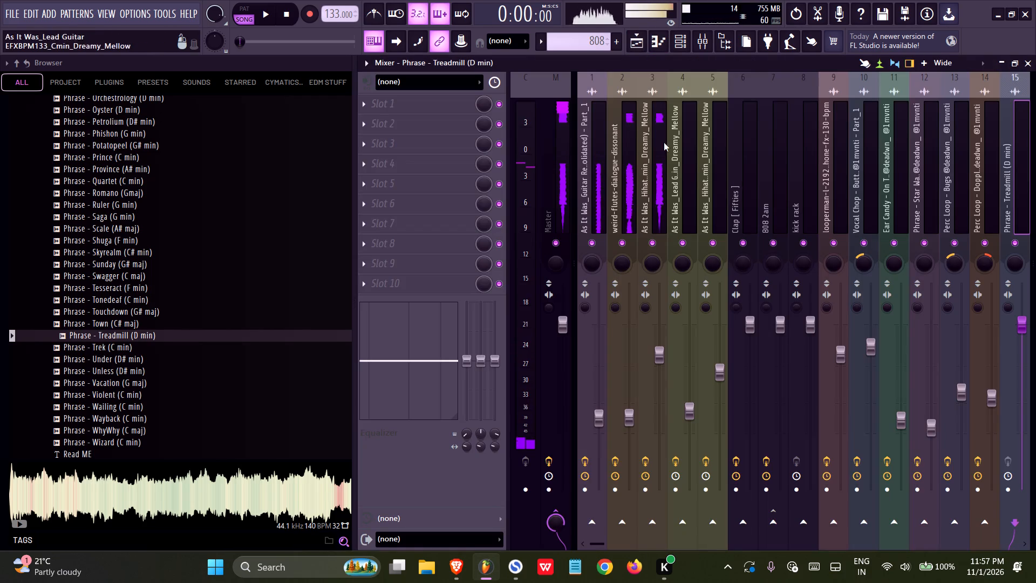
click(635, 42)
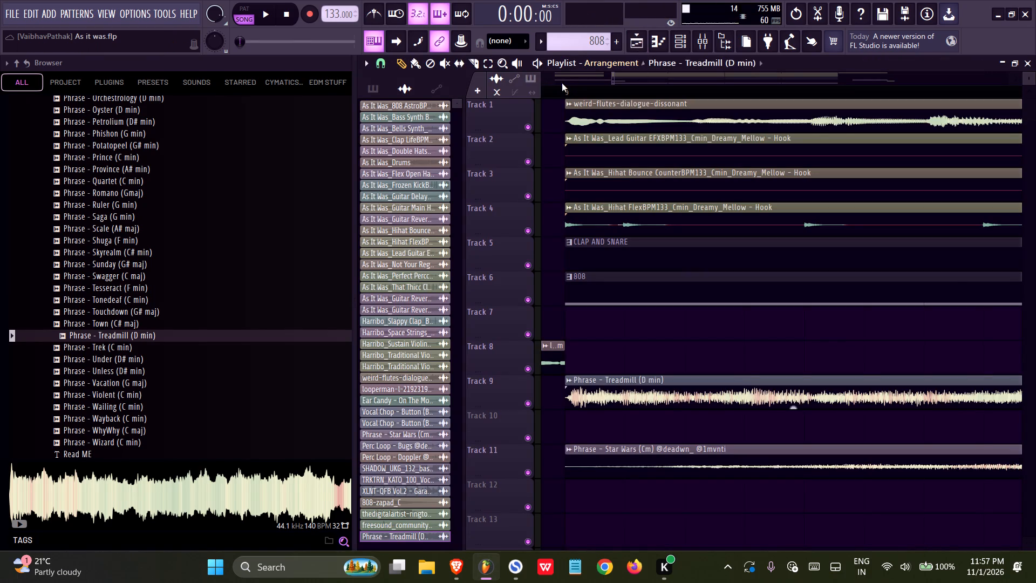
Restart song playback and duplicate the Phrase - Treadmill clip on Track 9 directly after itself at bar 11.
click(293, 14)
click(274, 14)
ctrl+scroll(523, 193, down, 6)
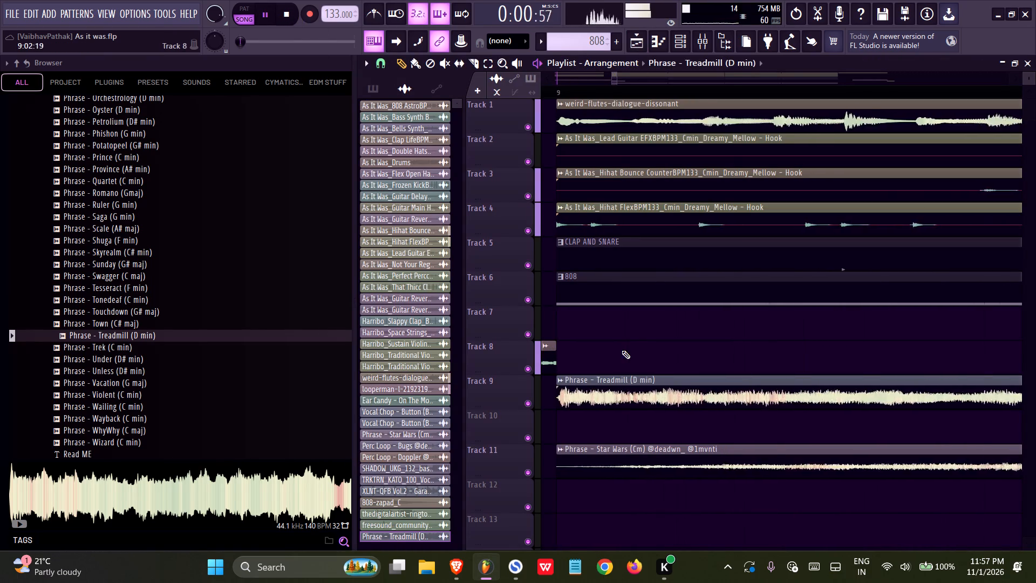
ctrl+scroll(622, 350, down, 20)
ctrl+scroll(622, 350, down, 2)
ctrl+click(699, 387)
key(ctrl+b)
ctrl+scroll(602, 409, down, 12)
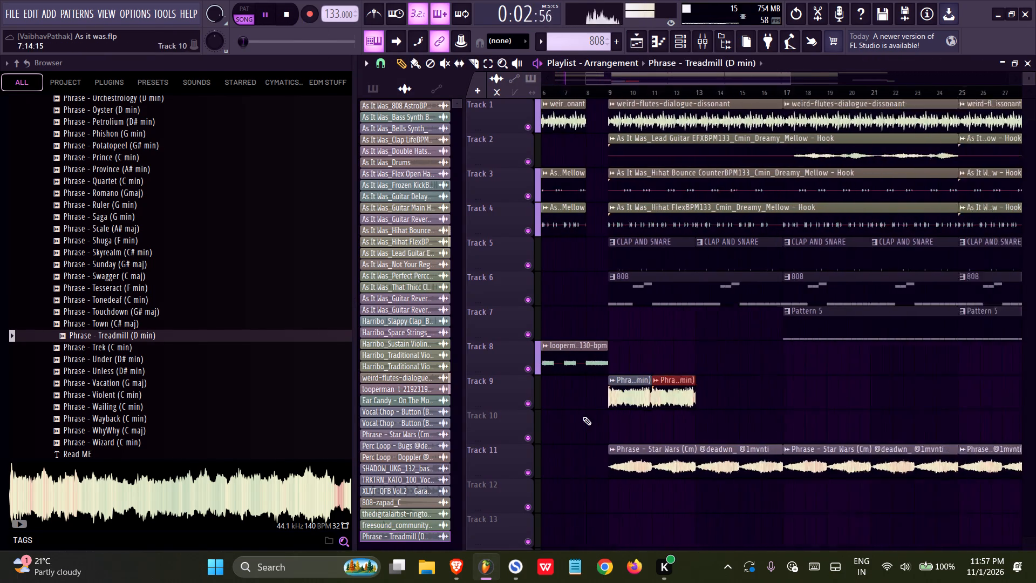
Repeat the Phrase - Treadmill clip along Track 9, delete the copies past bar 17, and save the project.
key(ctrl+b)
key(ctrl+b)
key(ctrl+b)
key(ctrl+b)
key(ctrl+b)
key(ctrl+b)
key(ctrl+b)
right_drag(733, 363, 864, 376)
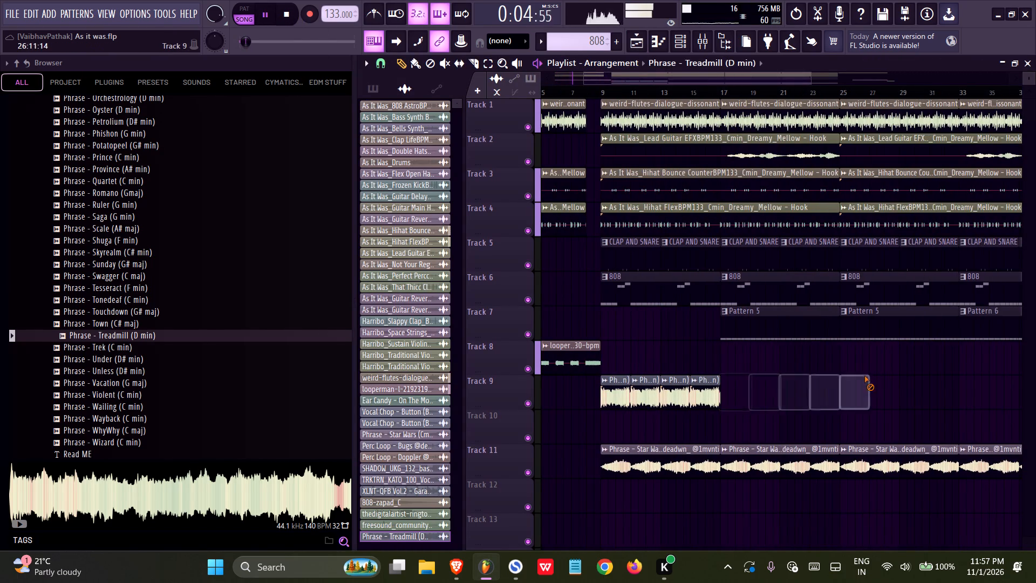
right_drag(864, 376, 865, 376)
key(ctrl+s)
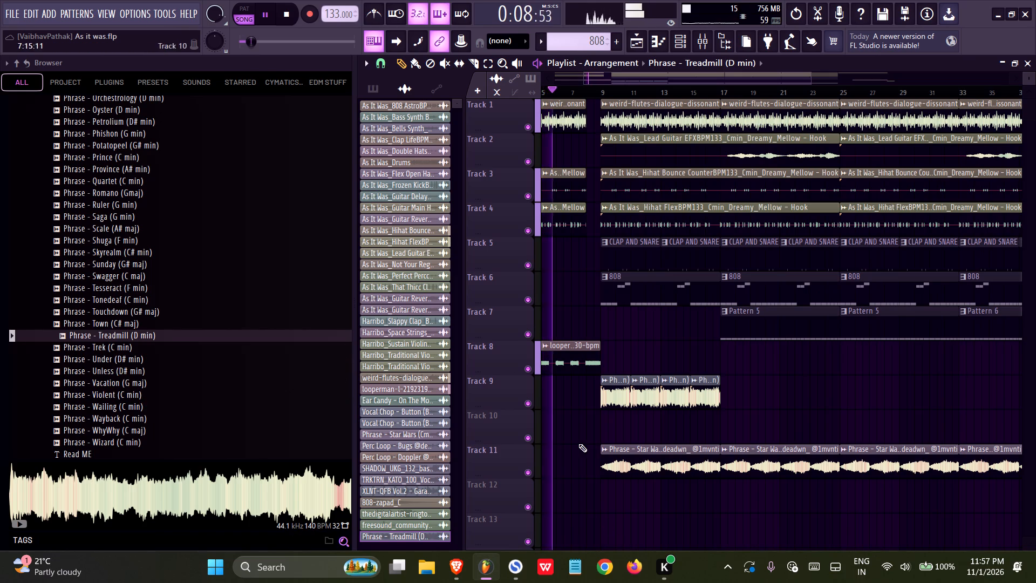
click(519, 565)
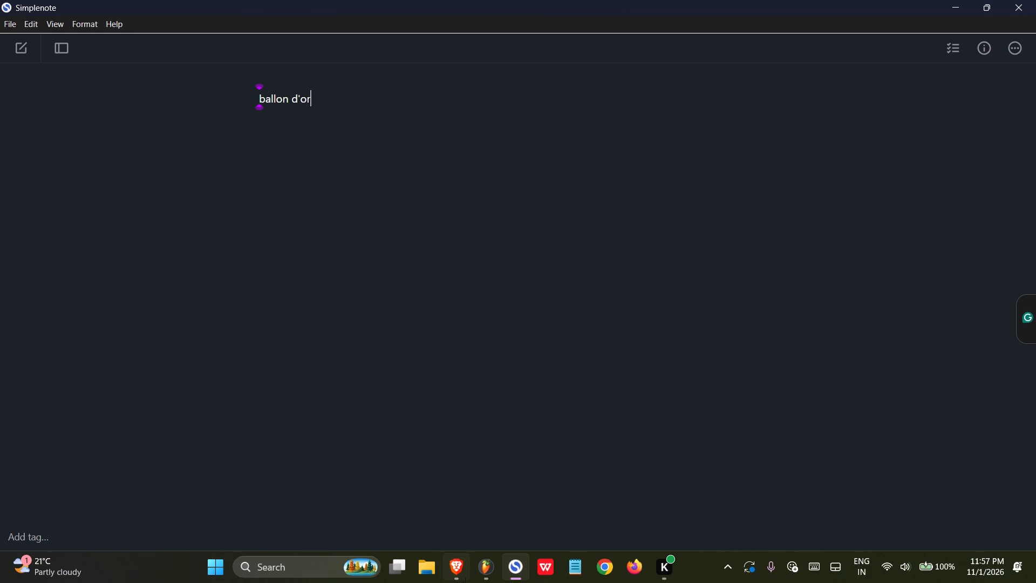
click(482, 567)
Select the last Phrase - Treadmill clip before bar 17 on Track 9 and save the project.
ctrl+scroll(720, 416, up, 3)
ctrl+drag(742, 398, 713, 406)
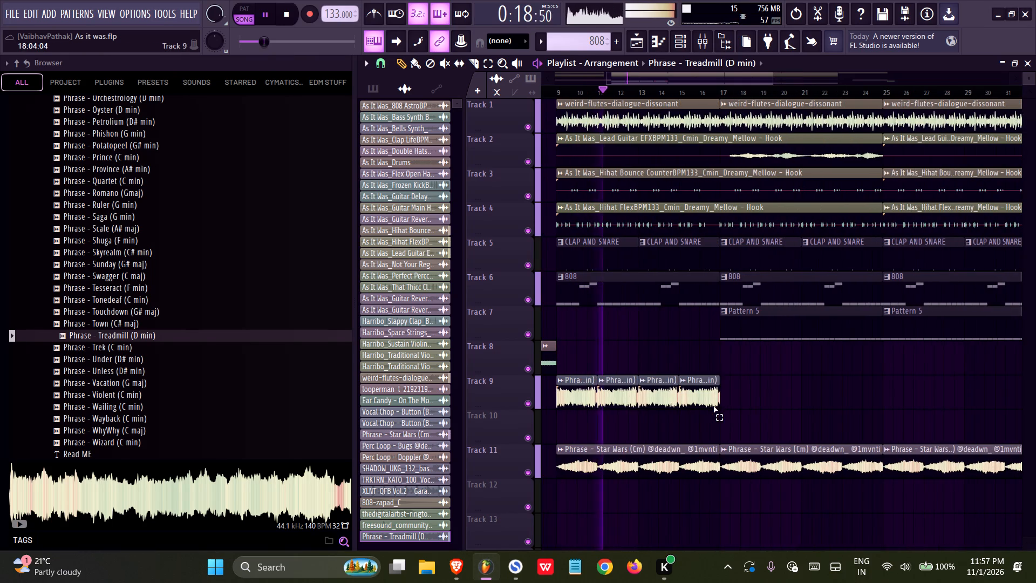
ctrl+drag(713, 406, 712, 406)
ctrl+scroll(681, 413, down, 4)
key(ctrl+s)
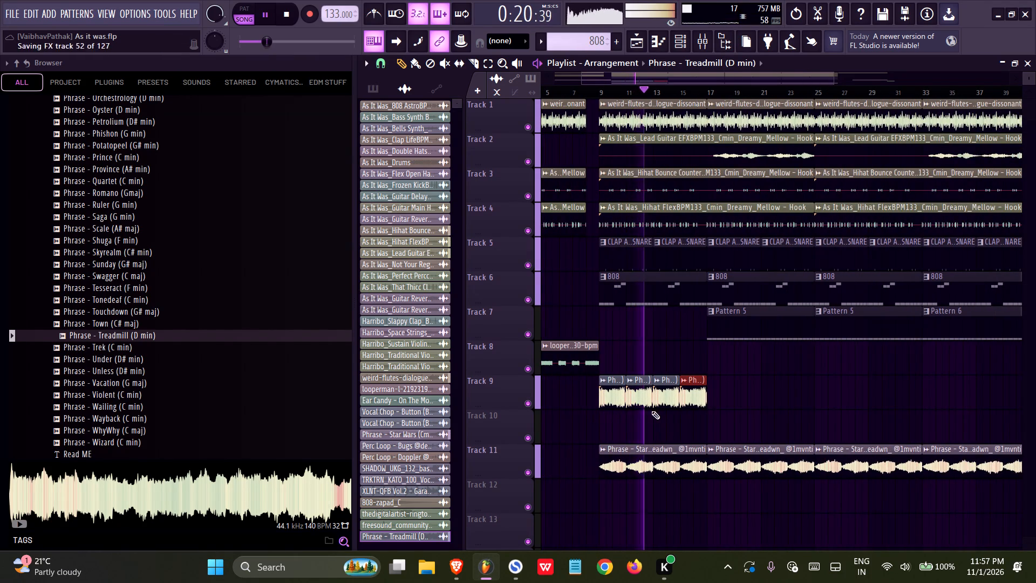
Delete the Phrase - Star Wars clip on Track 11 and the weird-flutes clip on Track 1 between bars 9 and 17.
right_drag(662, 442, 661, 489)
middle_drag(782, 401, 731, 406)
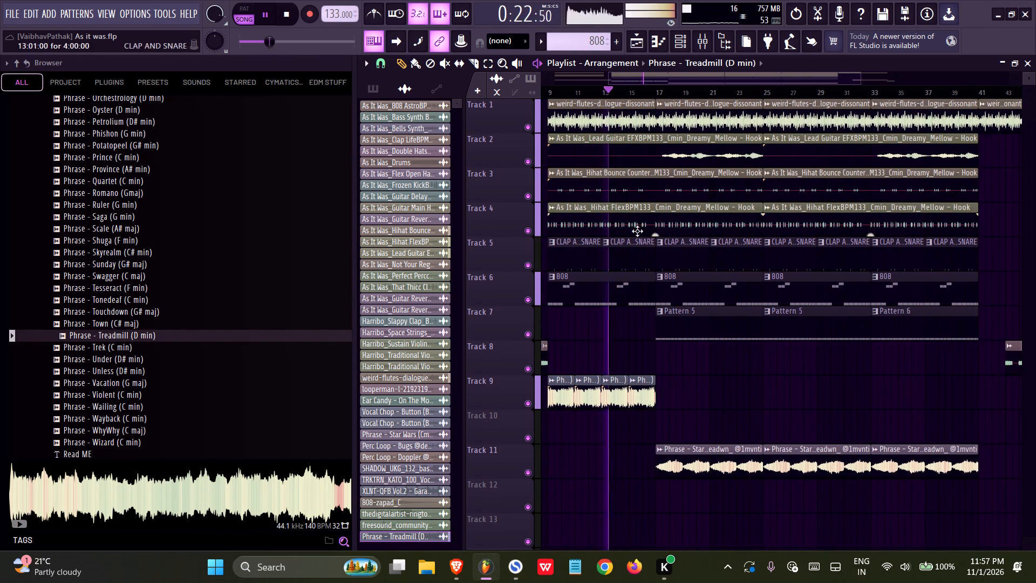
middle_drag(618, 344, 833, 376)
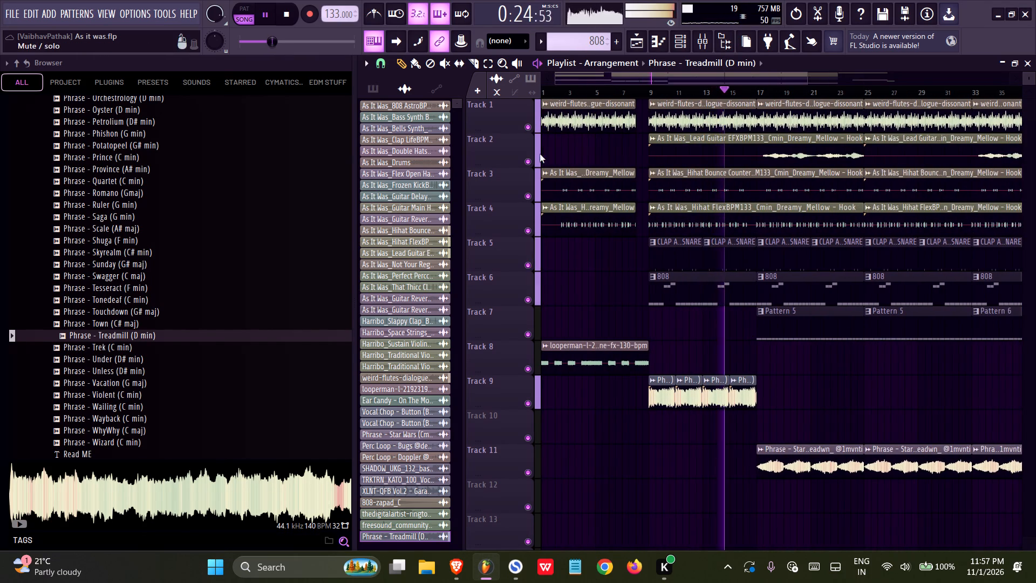
scroll(744, 389, up, 3)
ctrl+scroll(803, 385, up, 4)
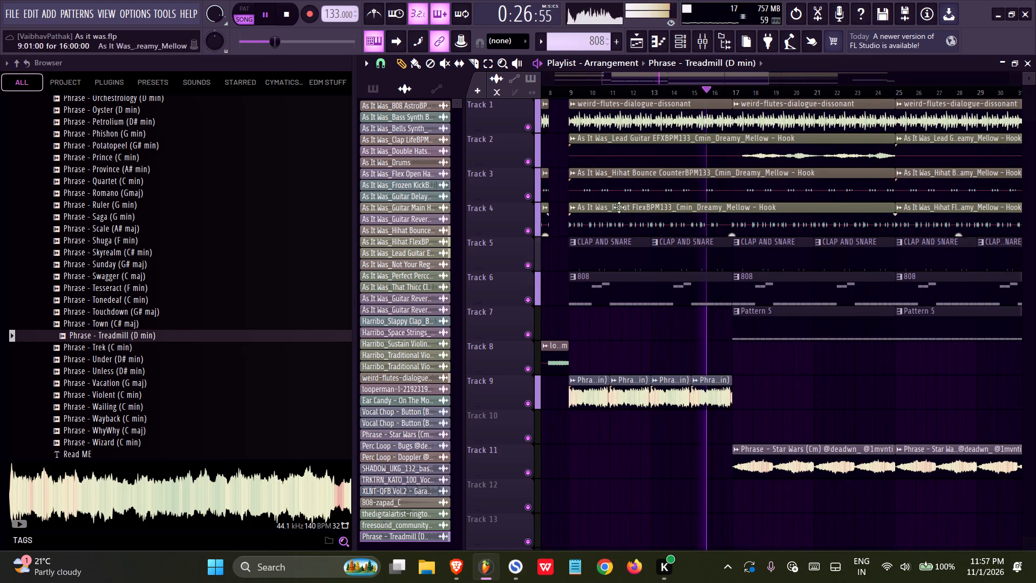
right_click(591, 109)
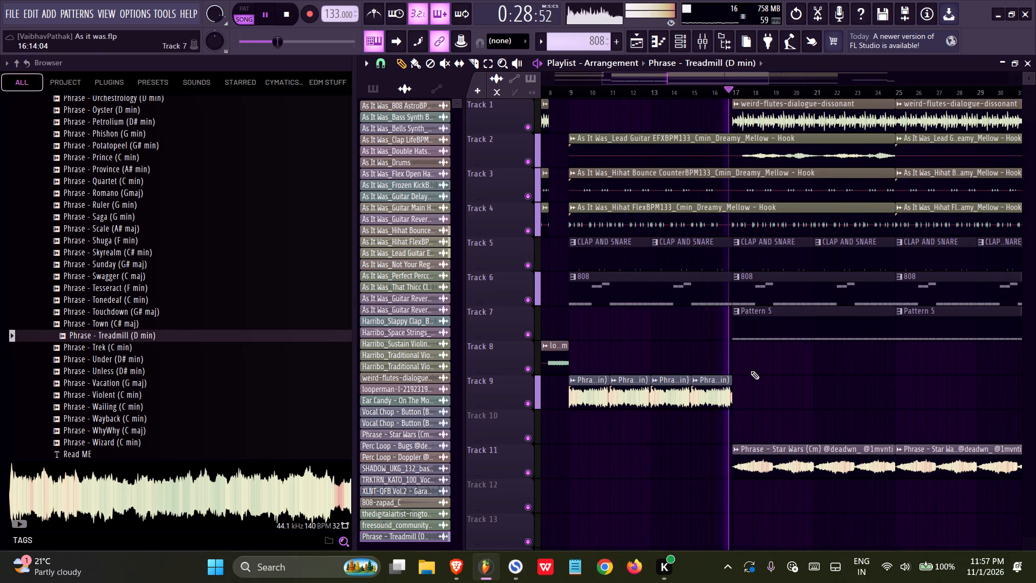
Select the four Phrase - Treadmill clips from bar 9 to 17 on Track 9 and duplicate them into bars 17 to 25.
ctrl+drag(716, 404, 577, 400)
key(ctrl+b)
middle_drag(823, 354, 669, 368)
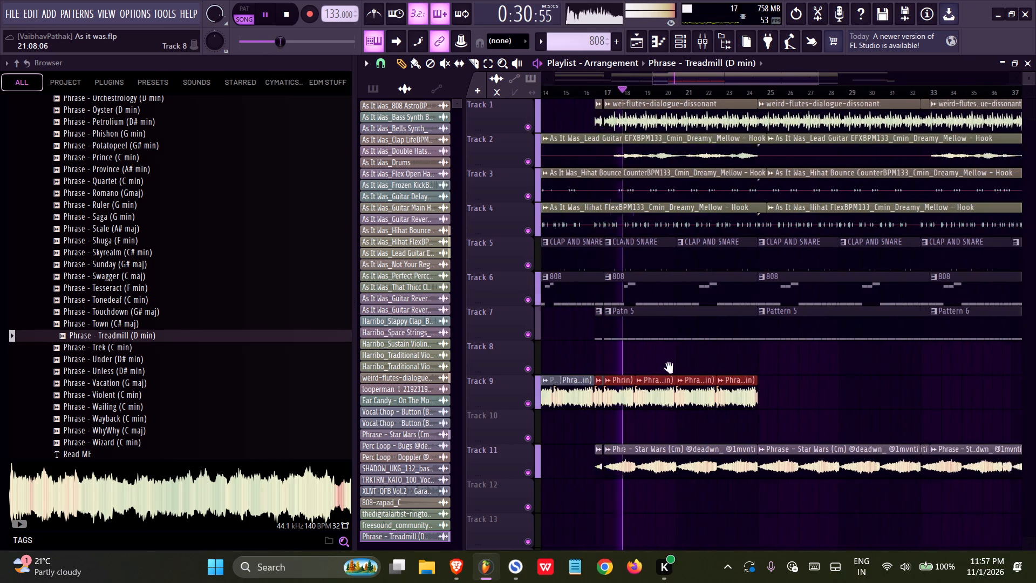
middle_drag(669, 368, 667, 368)
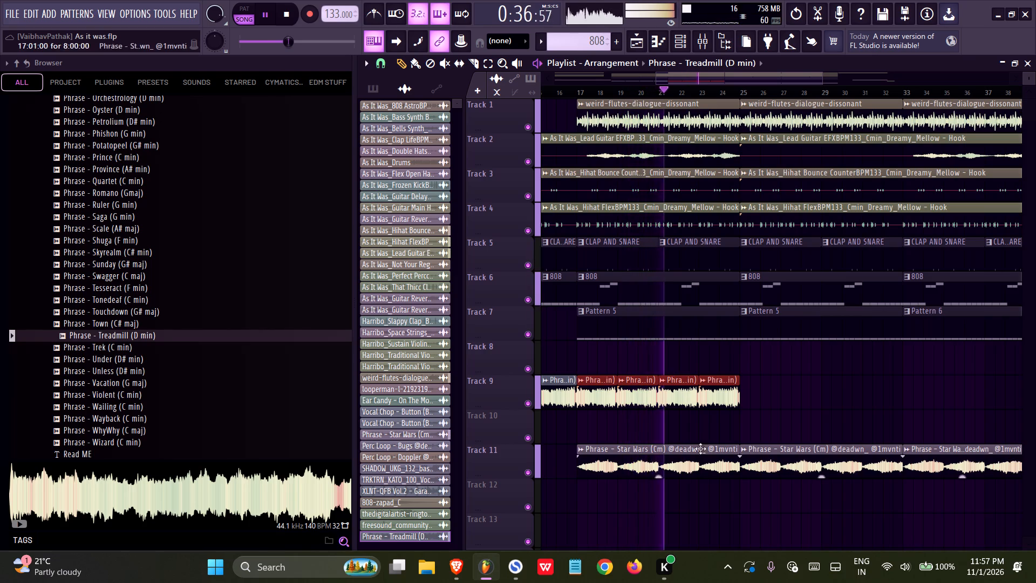
Delete the Phrase - Star Wars clip spanning bars 17 to 25 on Track 11.
right_drag(678, 472, 672, 471)
right_click(643, 459)
ctrl+scroll(799, 402, down, 4)
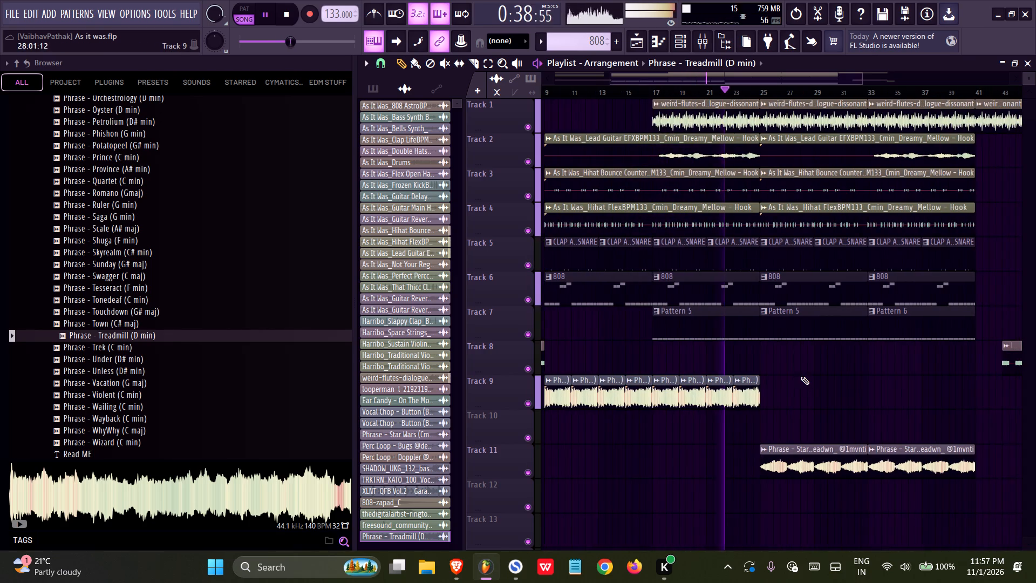
Restart song playback and inspect the channel settings of the Phrase - Treadmill clip.
key(space)
key(space)
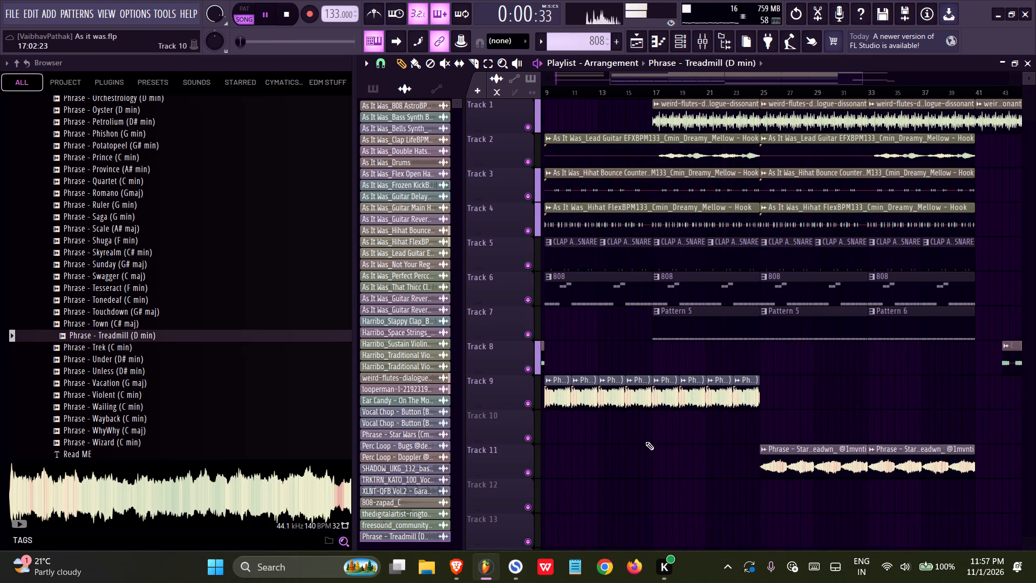
ctrl+scroll(596, 443, up, 7)
middle_drag(662, 435, 726, 440)
scroll(706, 440, up, 1)
click(581, 392)
click(581, 392)
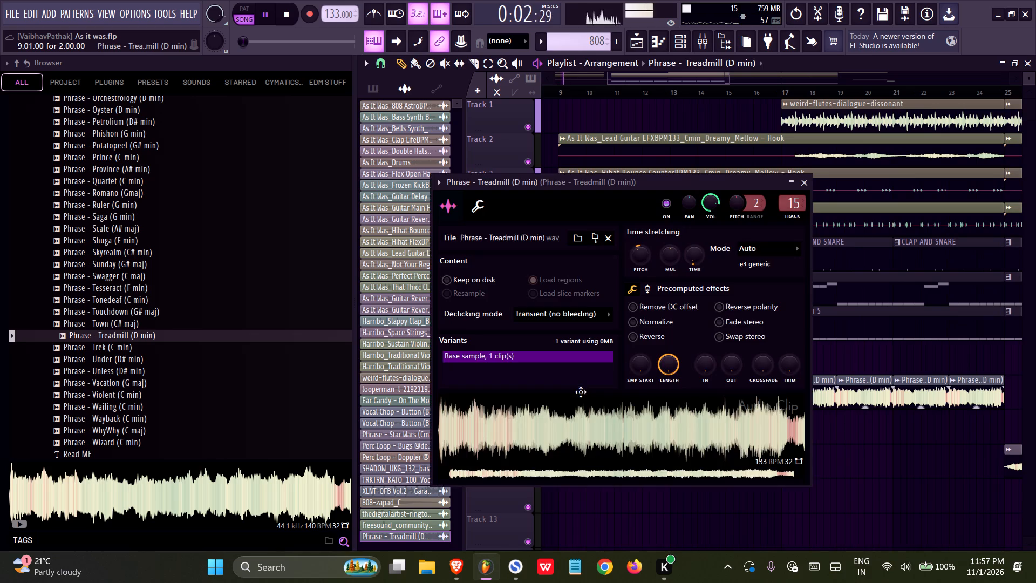
right_click(887, 355)
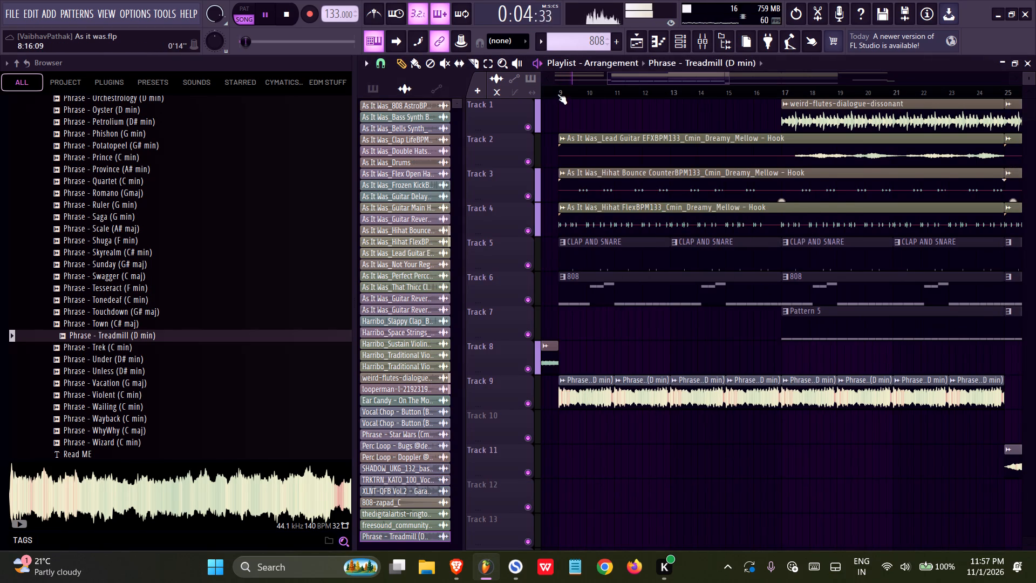
Loop bars 9 to 17, solo mixer track 15, and add Fruity Parametric EQ 2 with the 20Hz + 18kHz cut preset, moving both cuts inward.
ctrl+drag(558, 92, 781, 118)
click(708, 38)
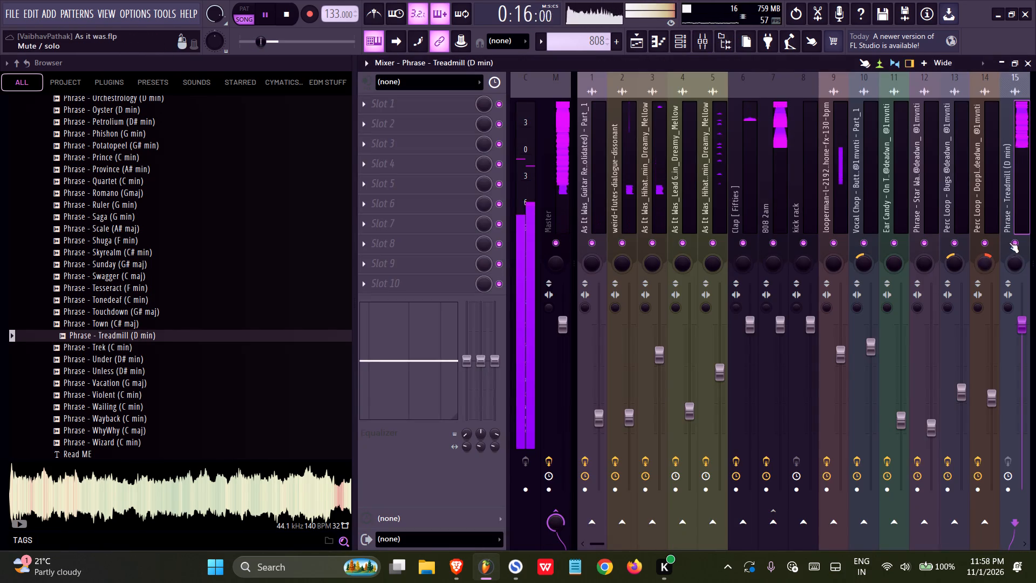
ctrl+click(1015, 242)
click(420, 99)
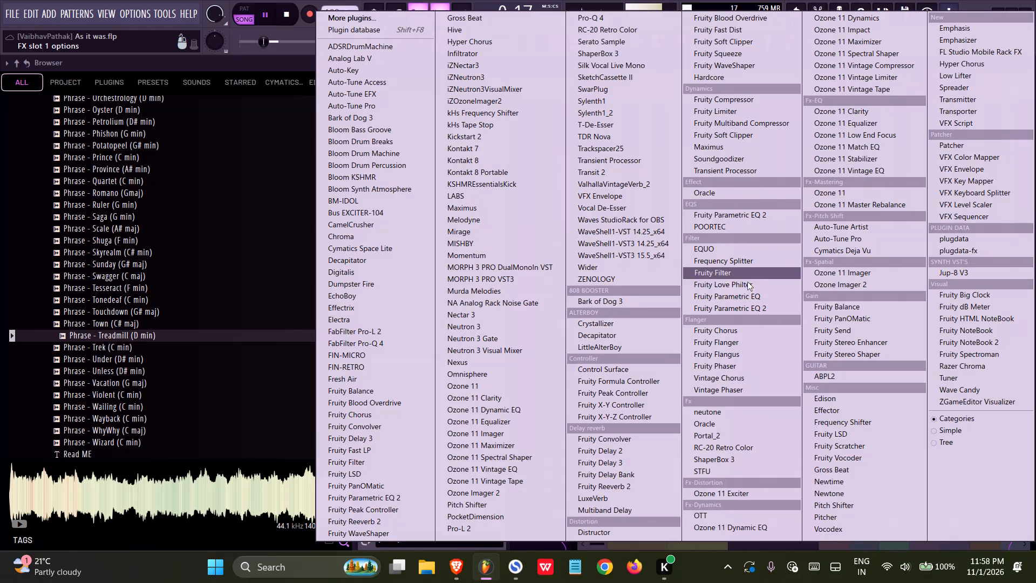
click(732, 310)
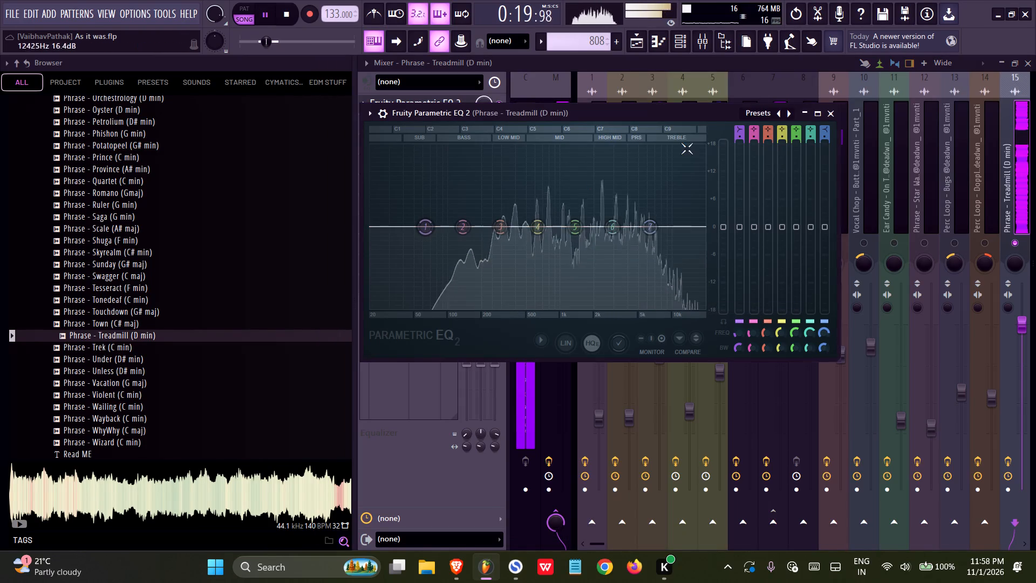
double_click(788, 117)
drag(372, 223, 493, 235)
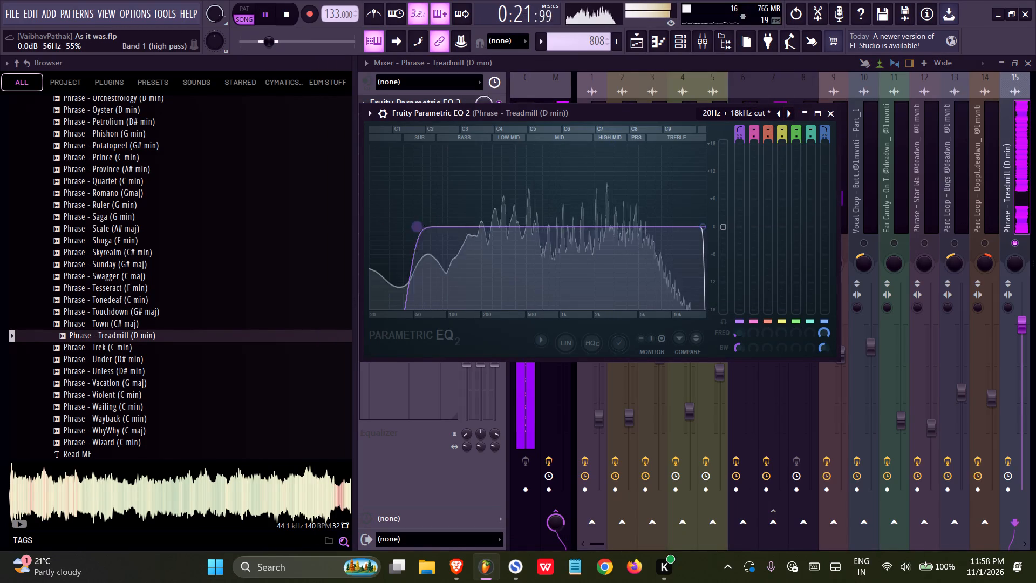
drag(493, 235, 626, 256)
drag(691, 227, 655, 227)
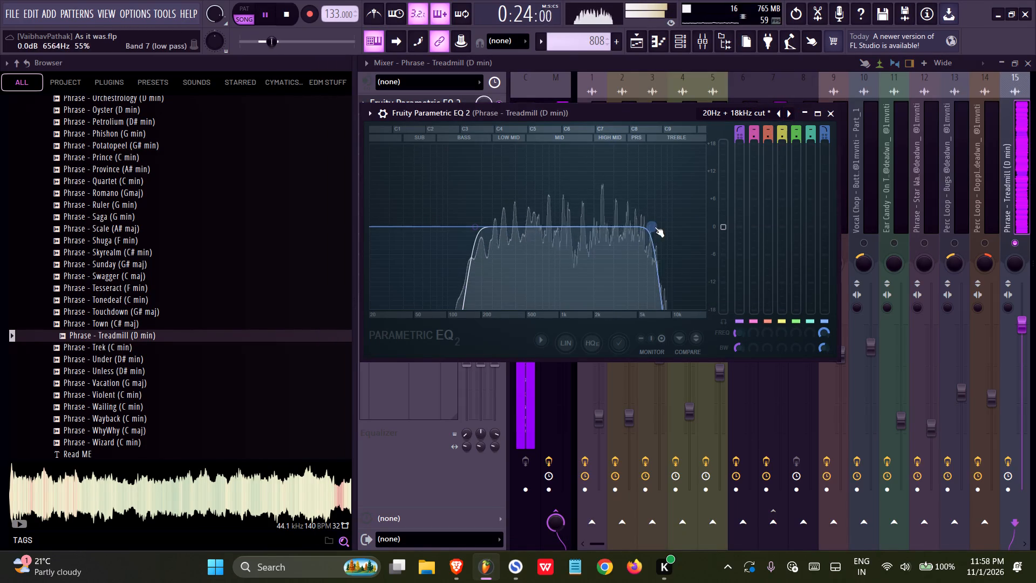
drag(655, 227, 567, 236)
click(827, 114)
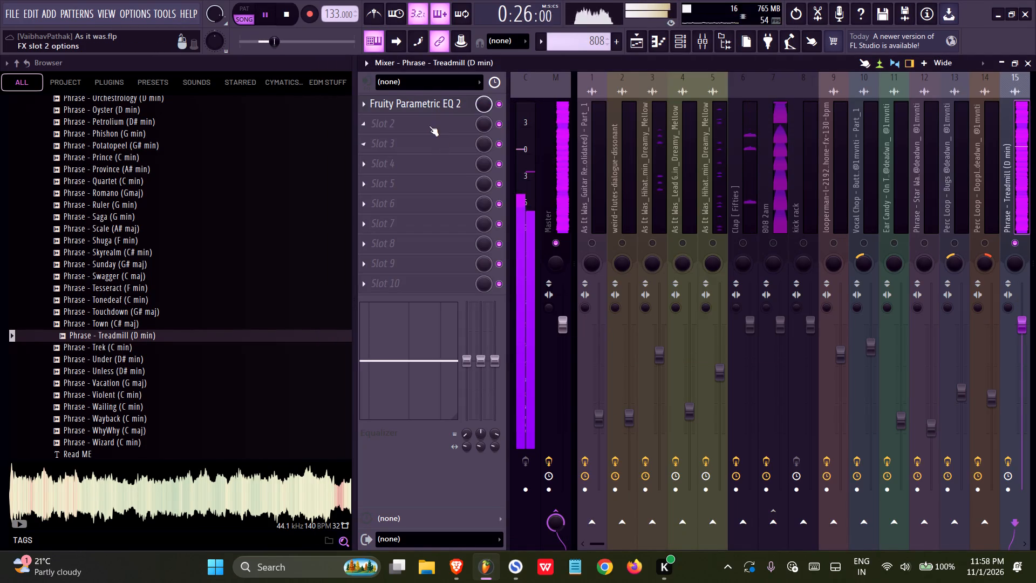
Add Fruity Reeverb 2 in slot 2 of the Phrase - Treadmill mixer track and lower the track's volume fader.
click(428, 124)
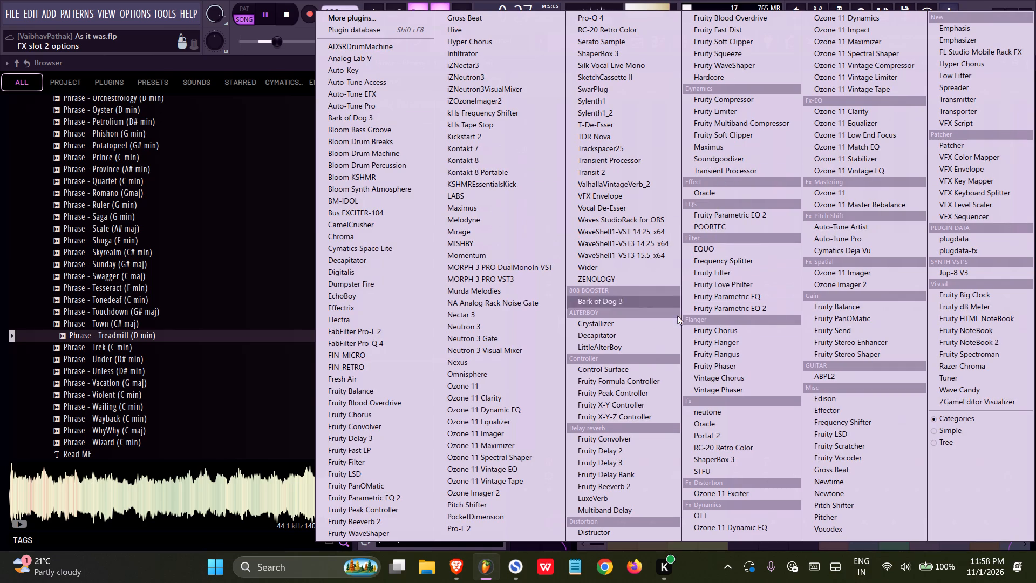
click(609, 488)
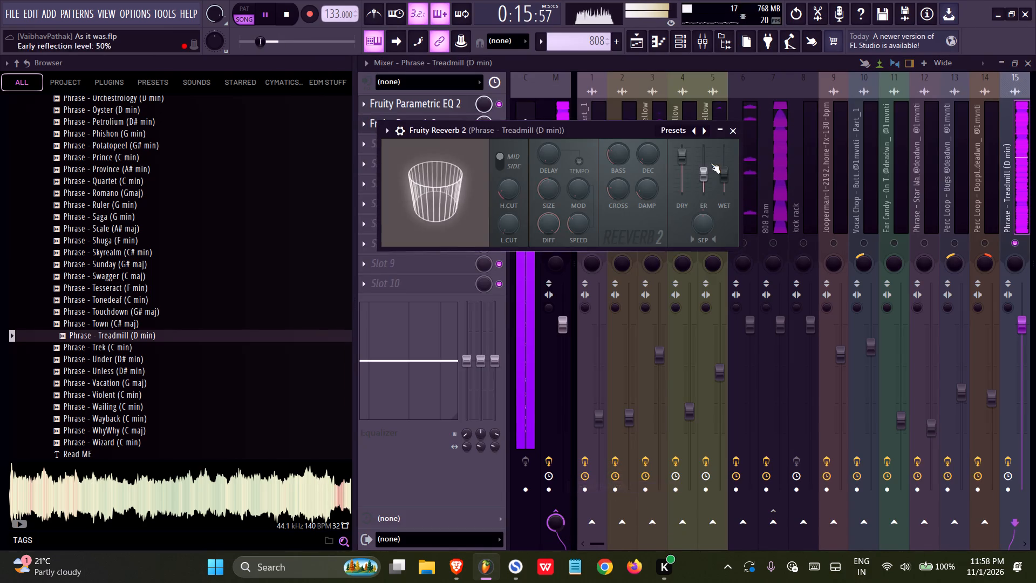
click(731, 136)
drag(1023, 324, 1005, 417)
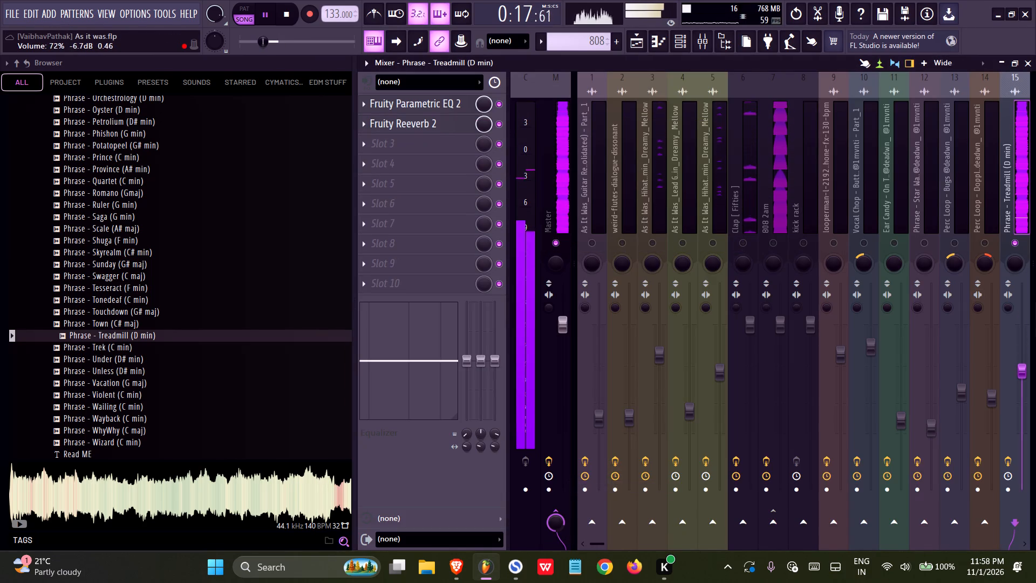
drag(1005, 417, 982, 448)
Add Soundgoodizer in slot 3 of the Phrase - Treadmill mixer track, choose mode C, and reduce its amount.
click(443, 140)
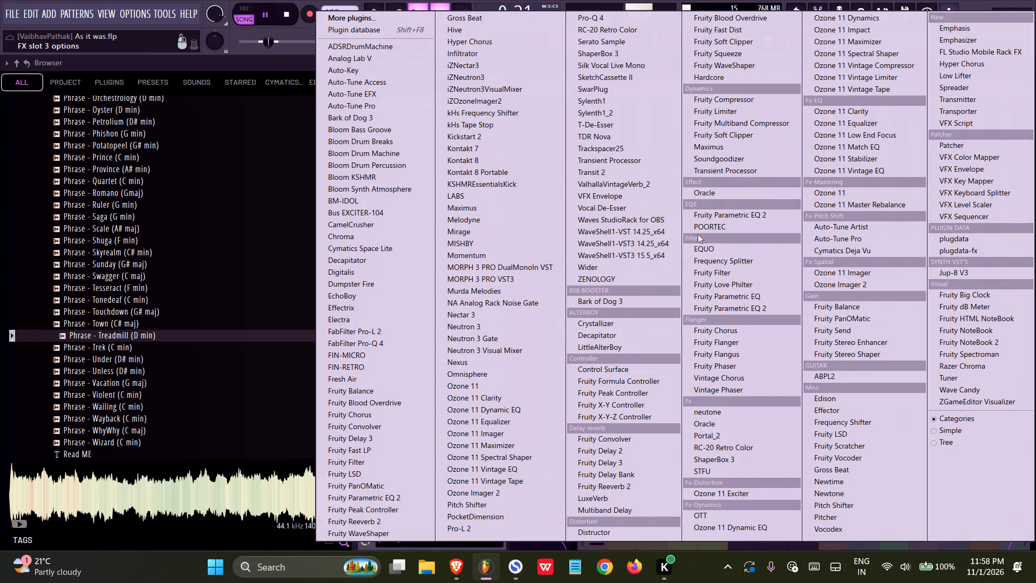
click(724, 158)
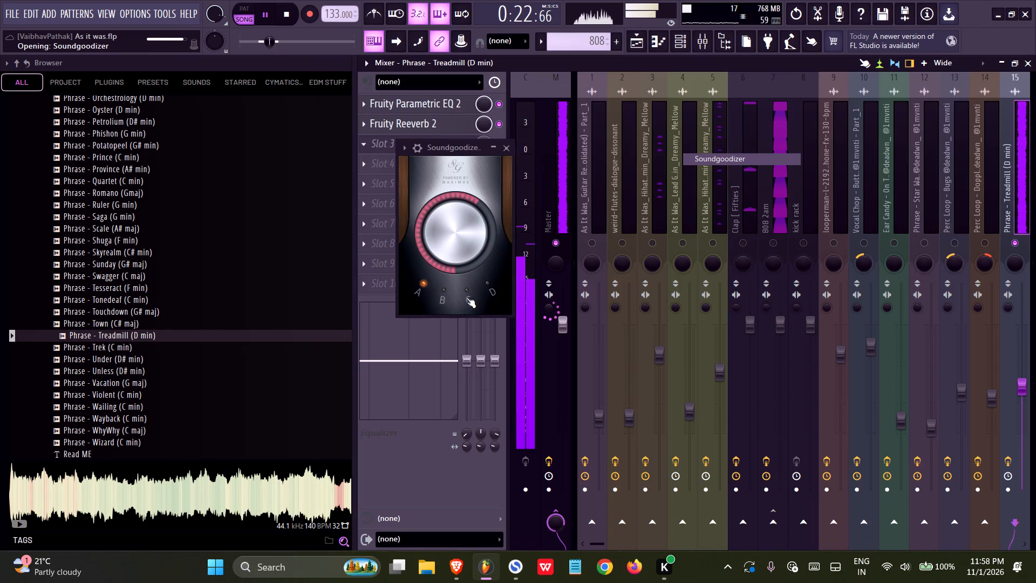
click(464, 294)
drag(454, 219, 411, 350)
click(509, 145)
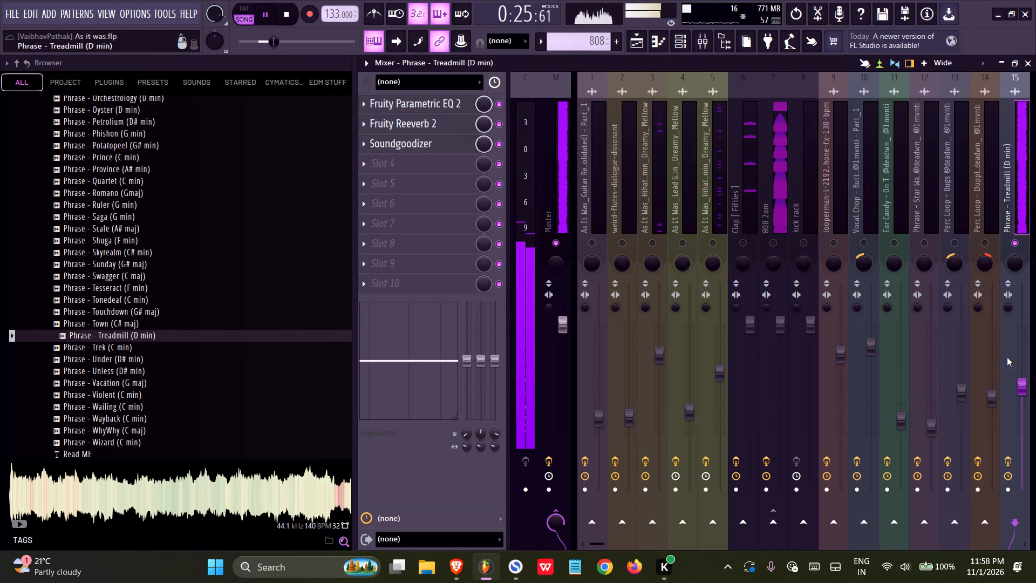
Lower the Phrase - Treadmill mixer track's volume further, pause playback, unsolo the track, and return to the playlist.
drag(1017, 379, 1011, 421)
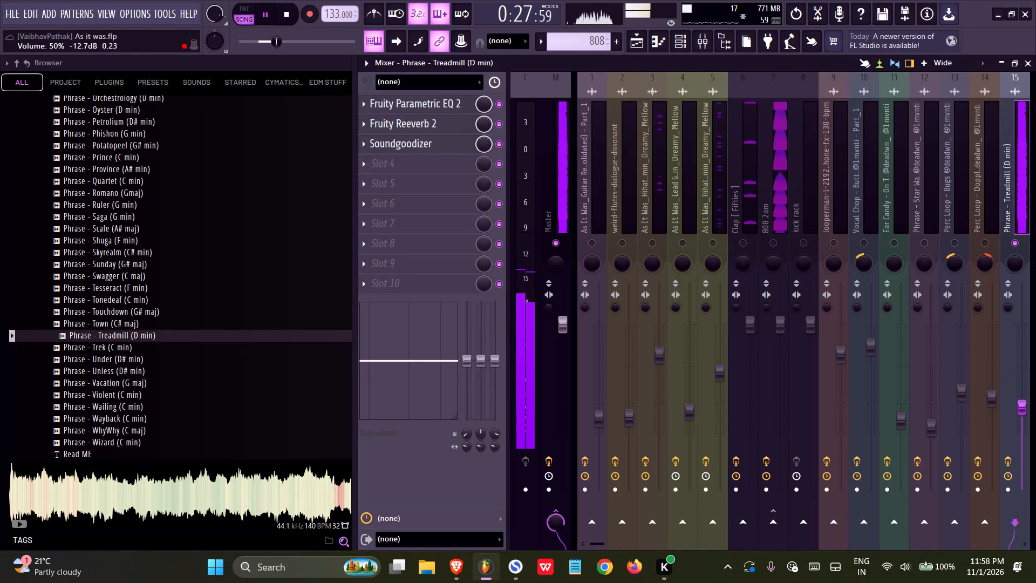
drag(1011, 421, 1009, 405)
key(ctrl+space)
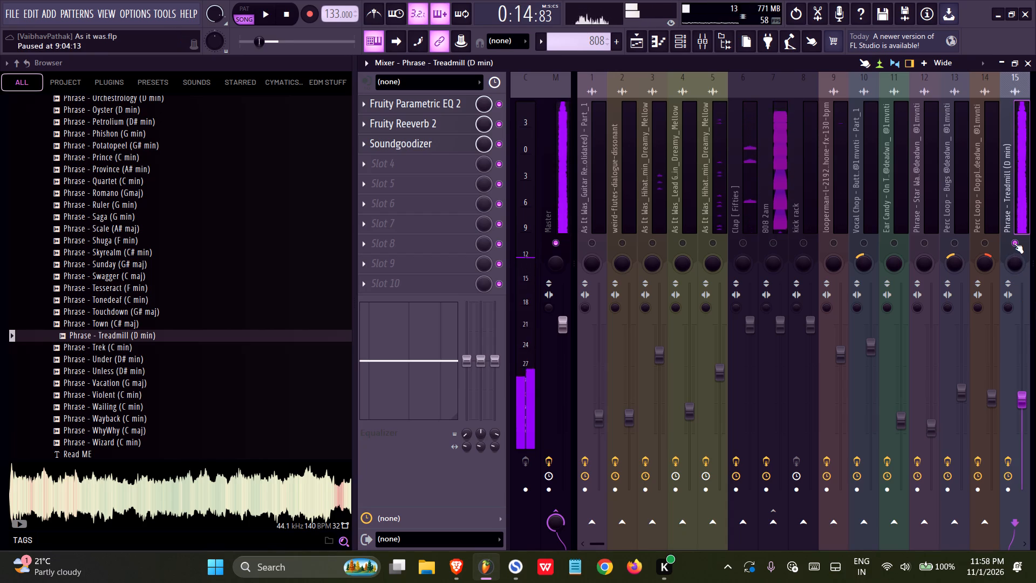
ctrl+click(1014, 243)
click(642, 32)
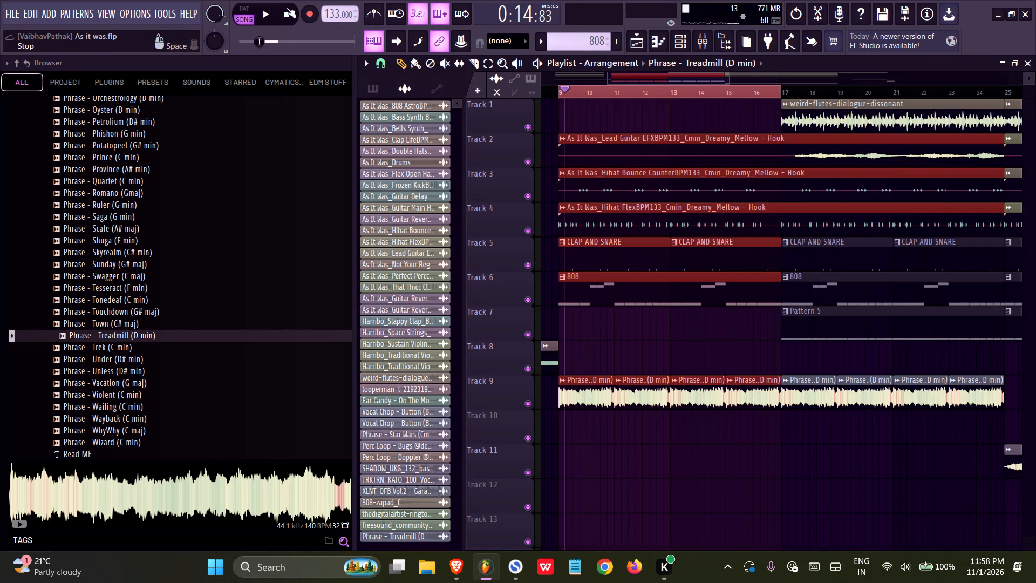
Stop playback, clear the playlist's time selection, and reset the song position to the start.
double_click(287, 8)
click(264, 8)
ctrl+scroll(445, 215, down, 5)
key(ctrl+a)
ctrl+scroll(547, 262, down, 10)
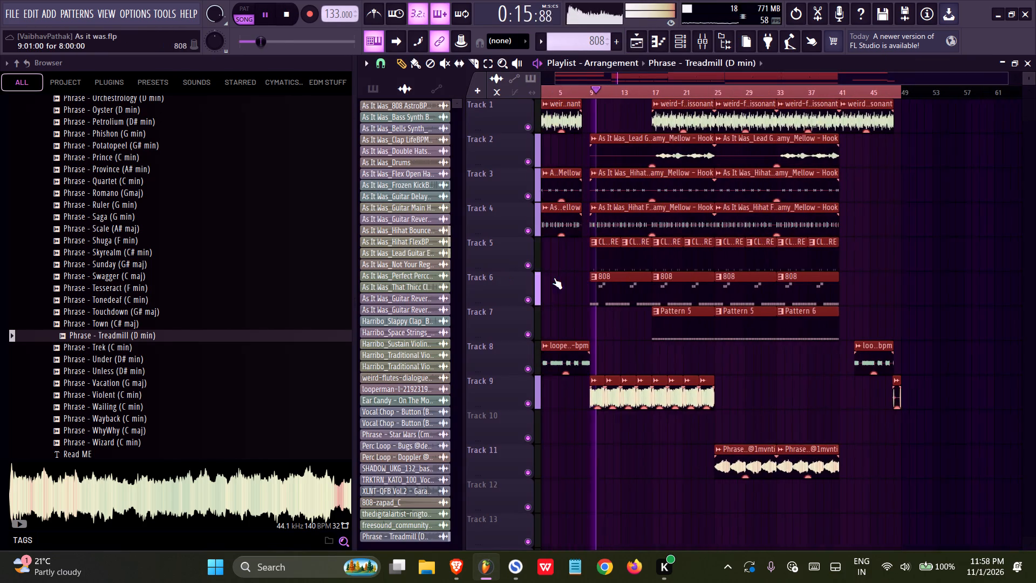
key(space)
right_drag(900, 92, 427, 90)
right_click(567, 279)
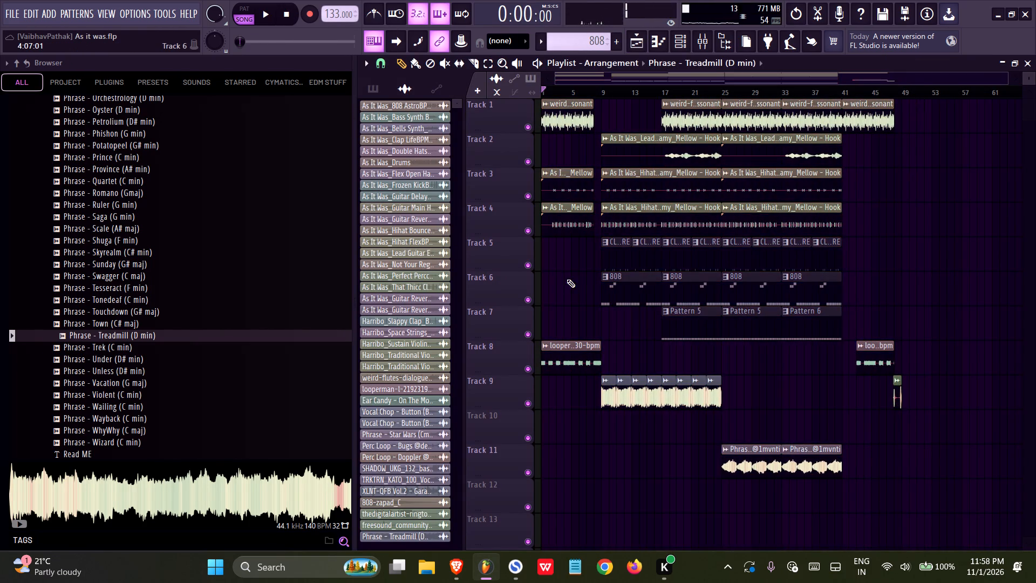
Play the arrangement from the start and save the project.
key(space)
ctrl+scroll(585, 311, up, 16)
ctrl+scroll(685, 348, down, 17)
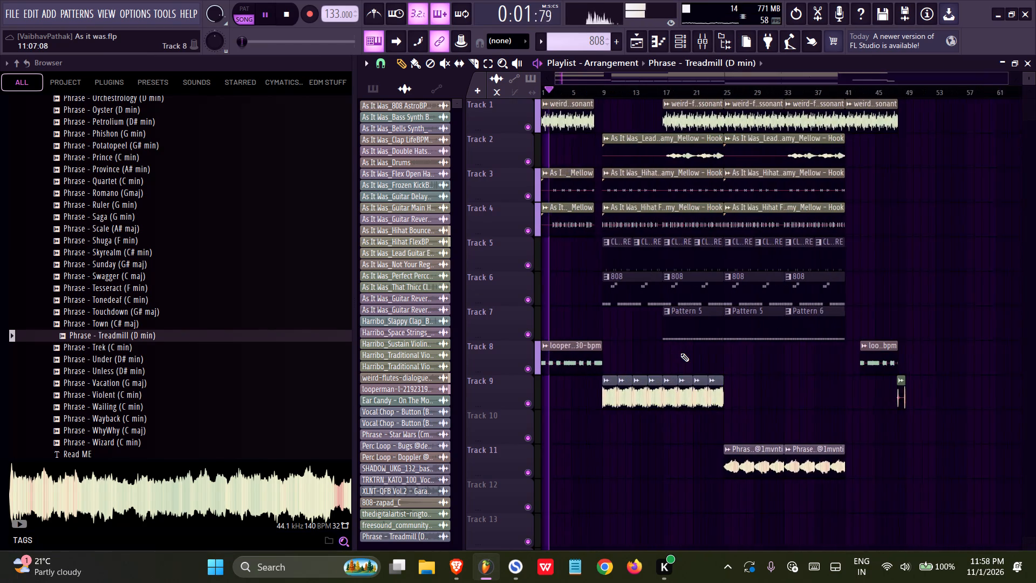
ctrl+scroll(680, 353, down, 5)
key(ctrl+s)
Select the four Phrase - Treadmill clips at bars 17 to 25 on Track 9 and duplicate them twice to reach bar 41.
ctrl+scroll(735, 390, up, 5)
ctrl+drag(739, 388, 616, 395)
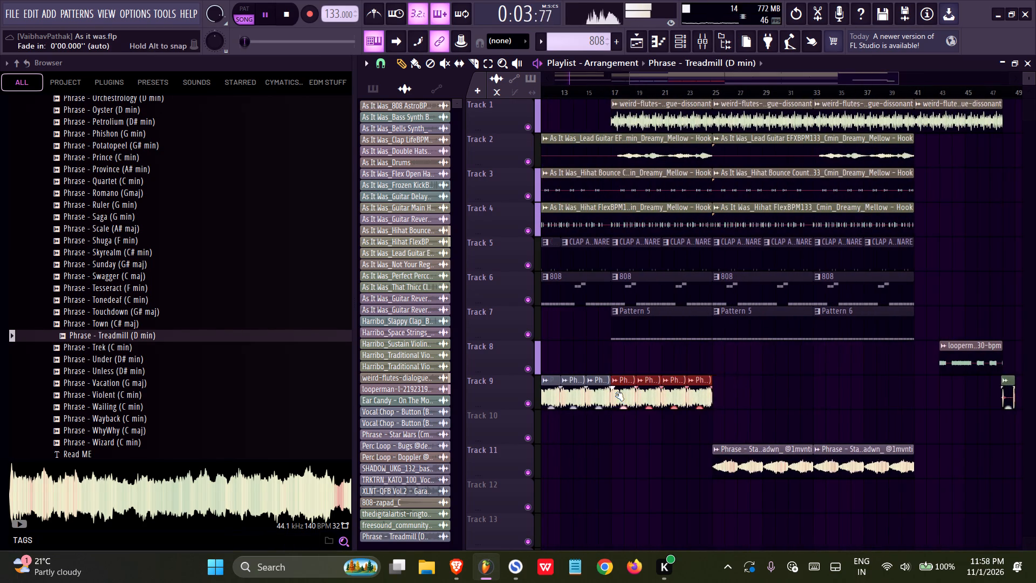
key(ctrl+b)
key(ctrl+b)
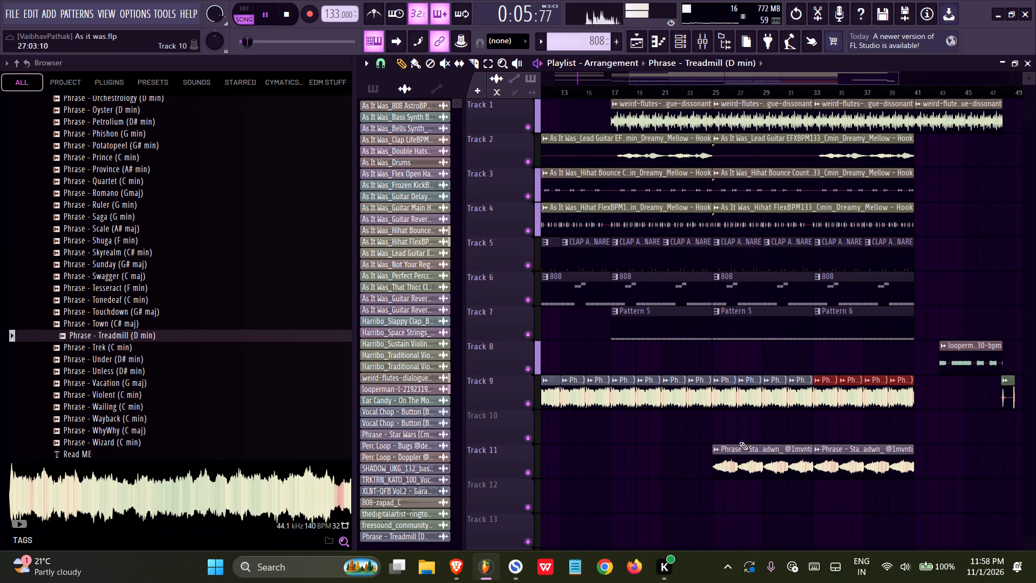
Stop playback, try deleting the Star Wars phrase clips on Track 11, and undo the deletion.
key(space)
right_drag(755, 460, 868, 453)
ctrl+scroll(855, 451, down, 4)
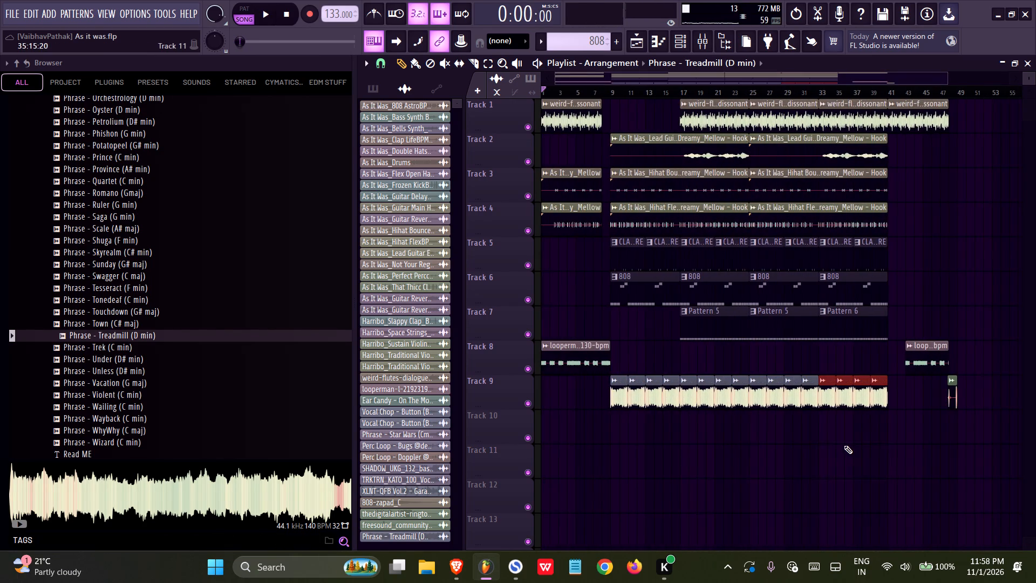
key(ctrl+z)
Duplicate the last Star Wars phrase clip on Track 11 to bar 41, delete the two clips before it, and start playback.
ctrl+drag(860, 454, 860, 459)
key(ctrl+b)
right_drag(855, 459, 783, 452)
key(space)
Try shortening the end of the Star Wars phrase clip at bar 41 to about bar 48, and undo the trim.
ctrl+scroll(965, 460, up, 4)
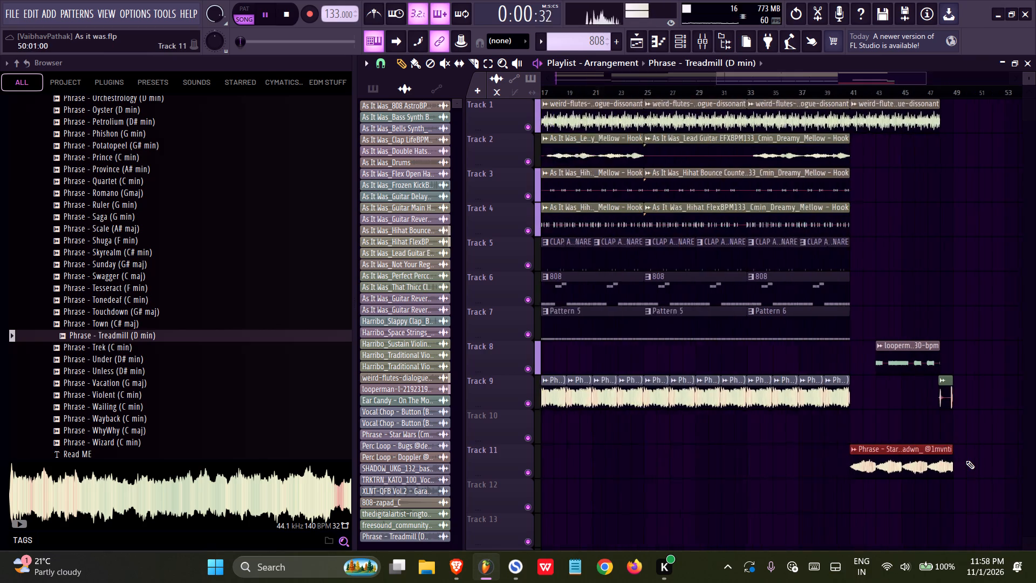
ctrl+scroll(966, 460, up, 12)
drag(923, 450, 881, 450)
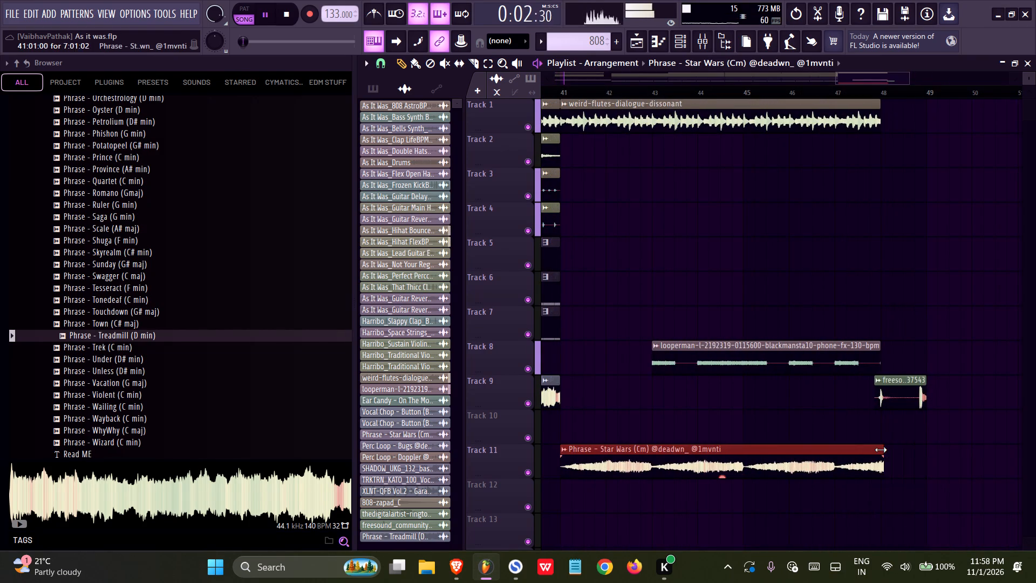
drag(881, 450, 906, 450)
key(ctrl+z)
Add a fade-out to the Star Wars phrase clip from about bar 47 to its end, set its tension to -100%, and save.
drag(922, 456, 826, 458)
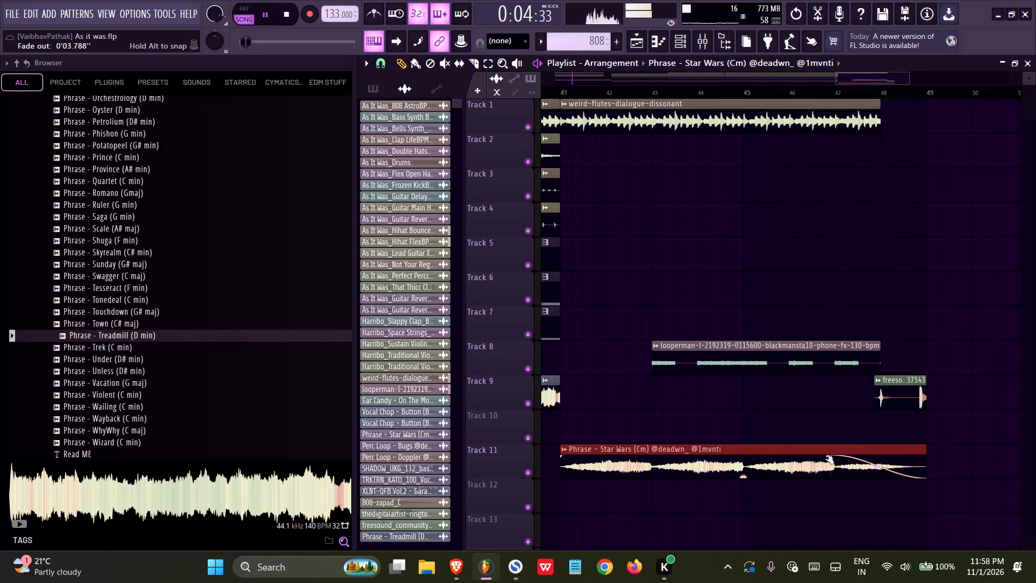
drag(826, 458, 833, 456)
drag(878, 465, 876, 481)
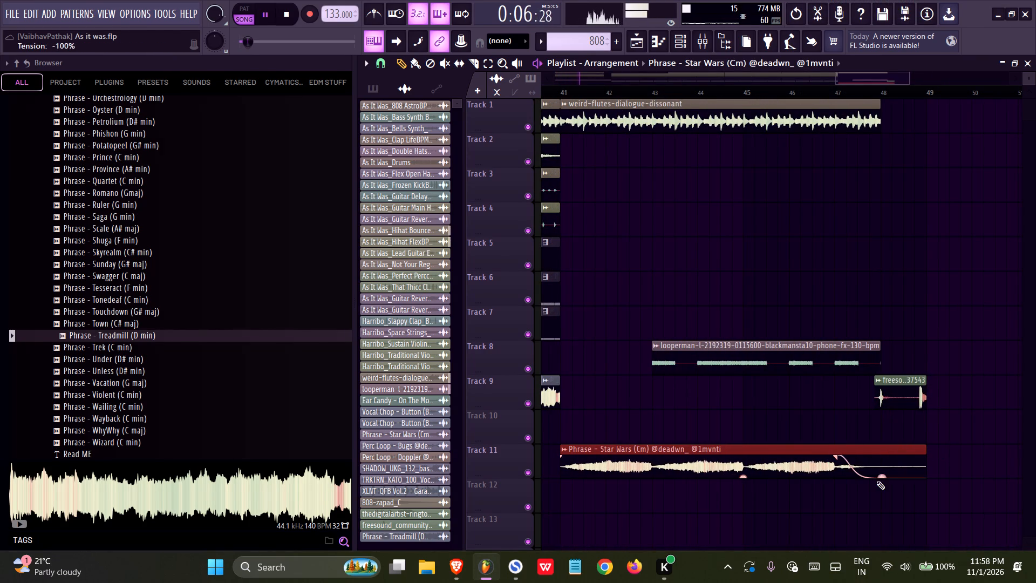
drag(876, 481, 798, 544)
ctrl+scroll(912, 435, down, 20)
ctrl+scroll(912, 435, down, 3)
key(ctrl+s)
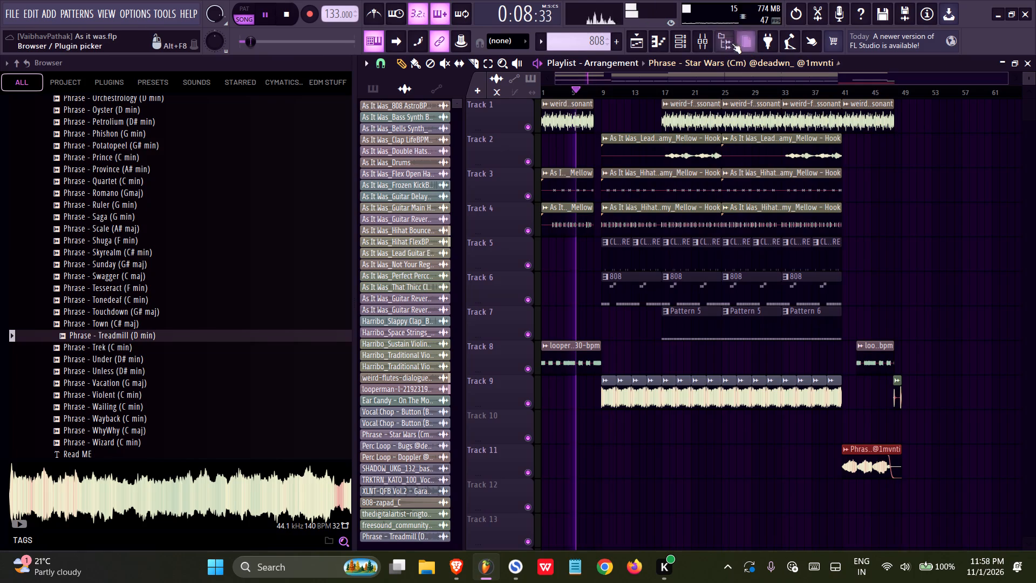
Hide the browser to give the playlist the full width and save the project.
click(732, 43)
ctrl+scroll(798, 240, down, 6)
key(ctrl+s)
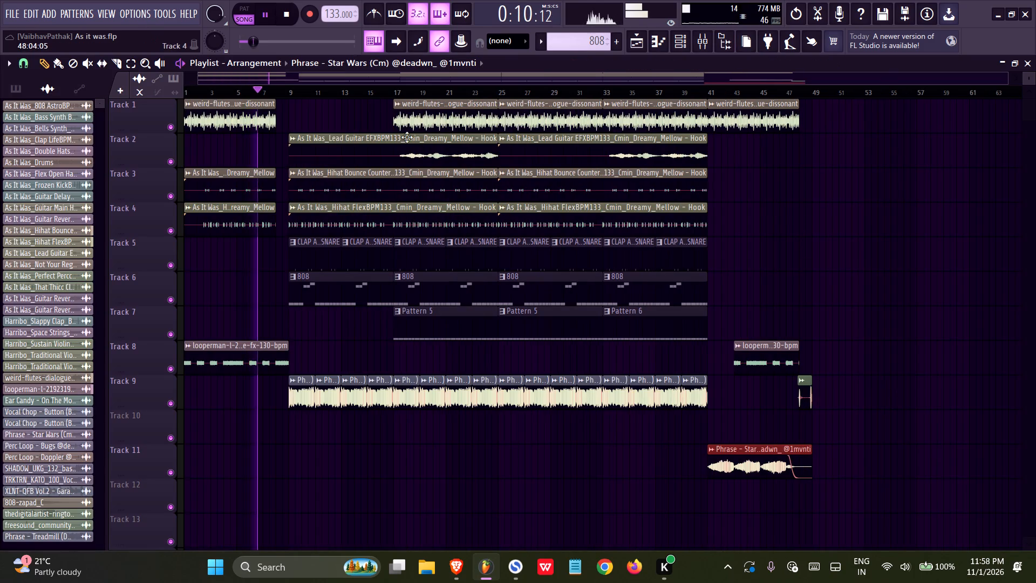
ctrl+scroll(360, 148, up, 5)
middle_drag(352, 348, 754, 390)
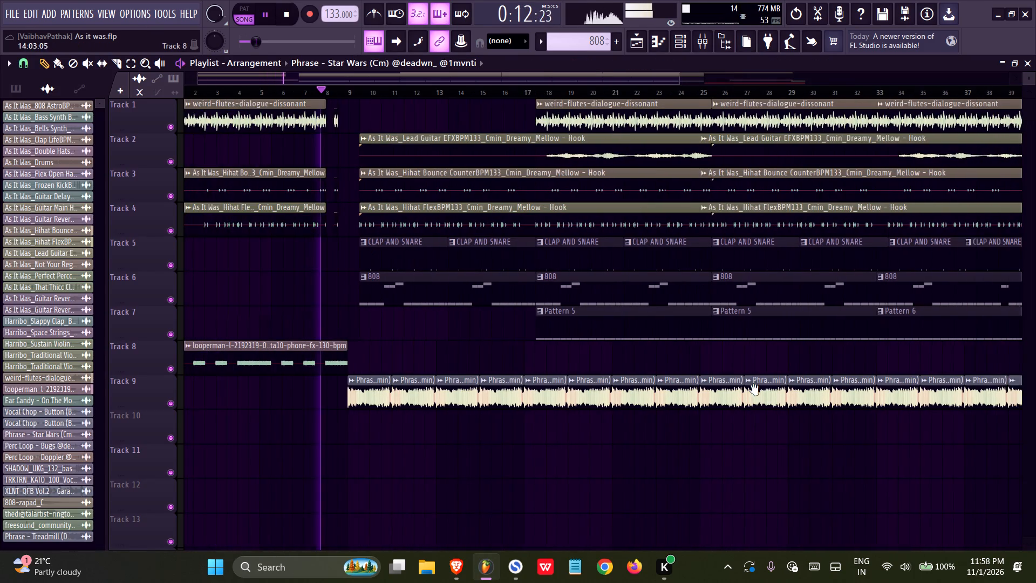
middle_drag(754, 390, 755, 415)
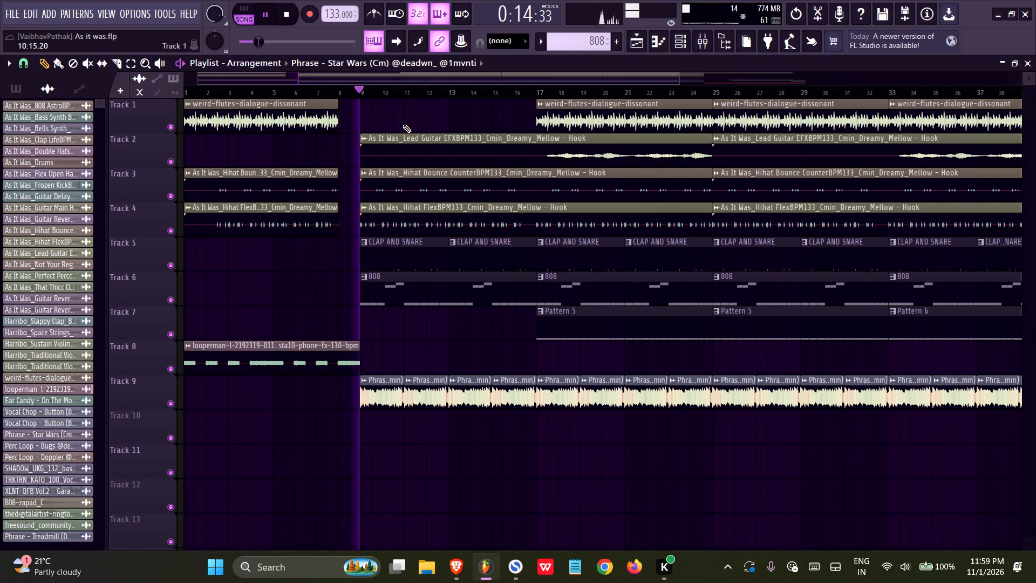
key(ctrl+s)
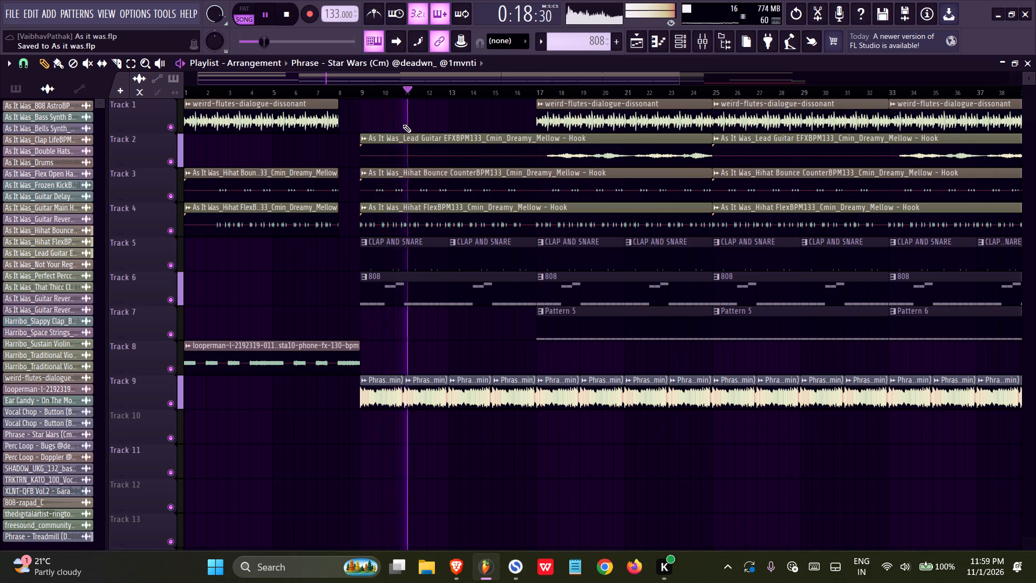
Undo the accidental edit on the first Treadmill clip on Track 9, examine its sample settings, and close them.
double_click(382, 390)
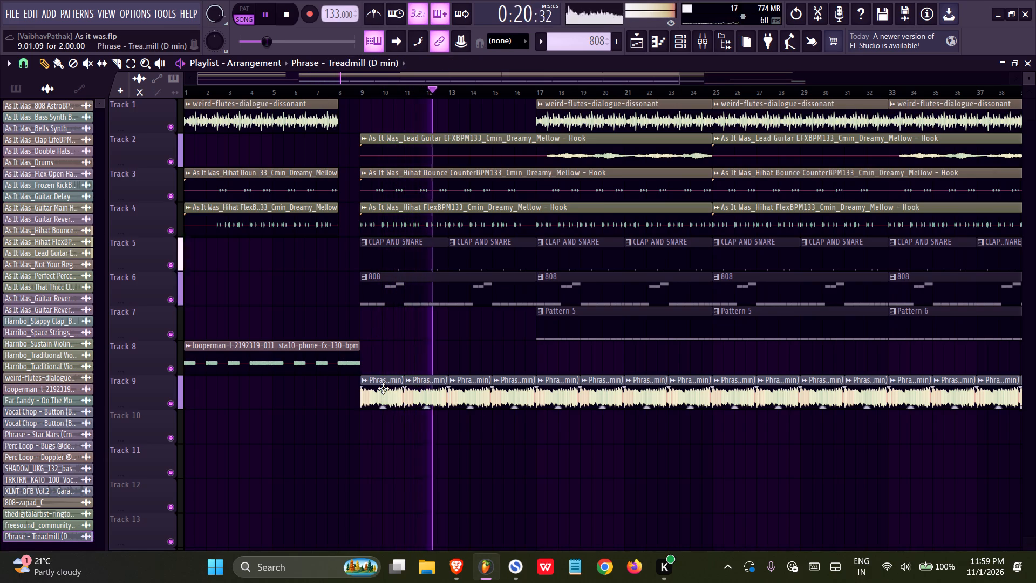
key(ctrl+z)
double_click(383, 384)
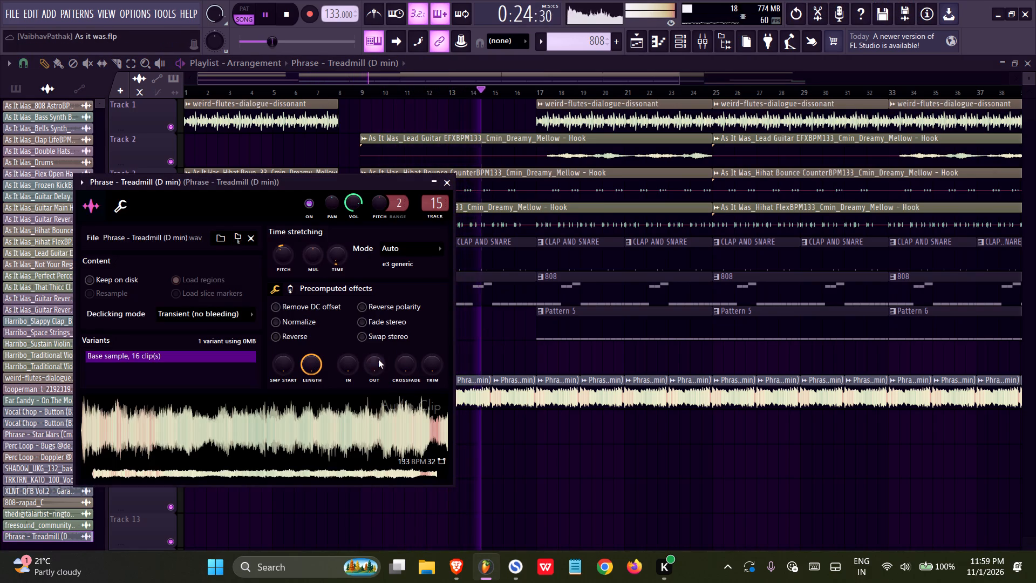
right_click(486, 348)
Save the project while the arrangement plays.
ctrl+scroll(361, 338, down, 5)
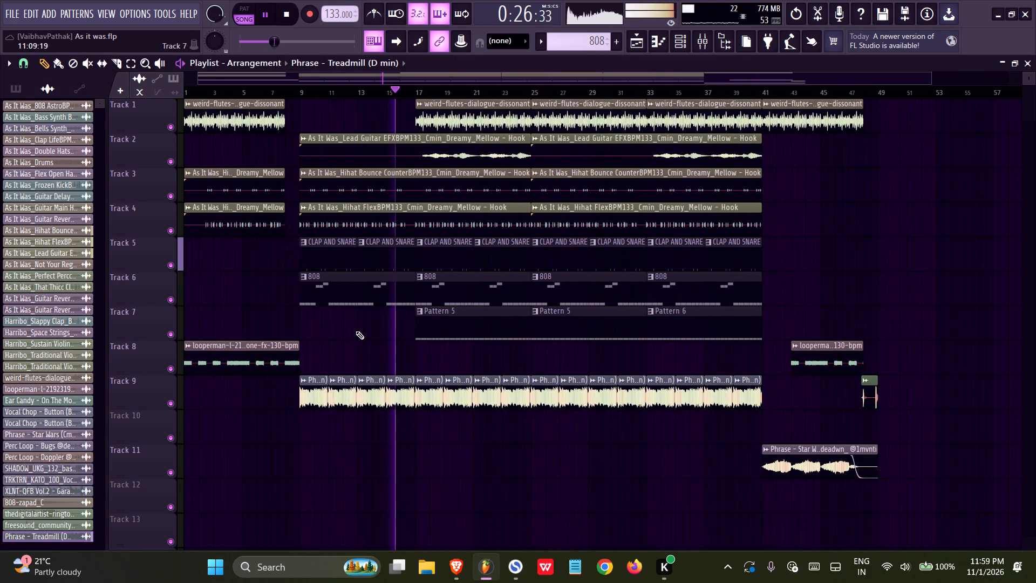
key(ctrl+s)
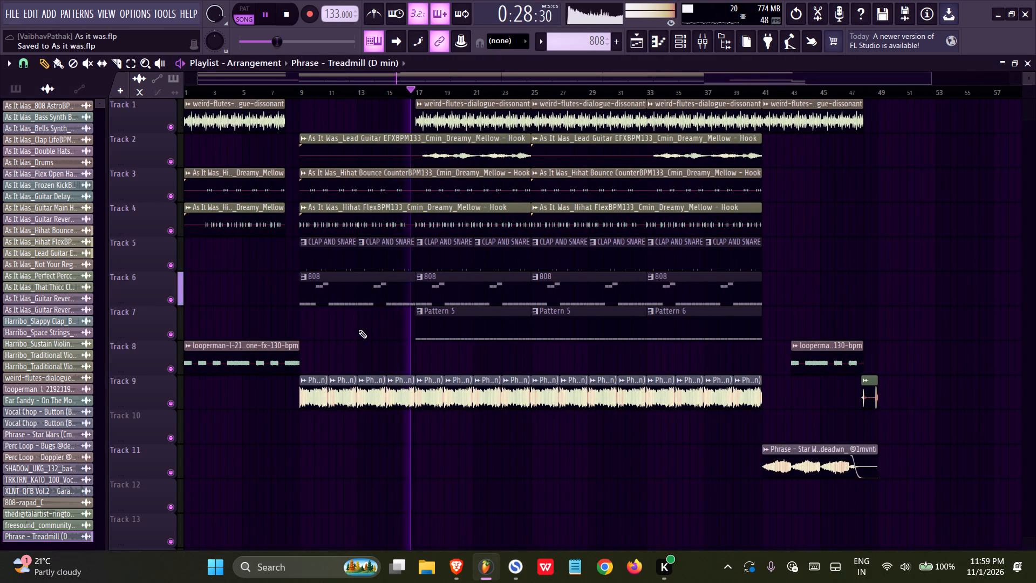
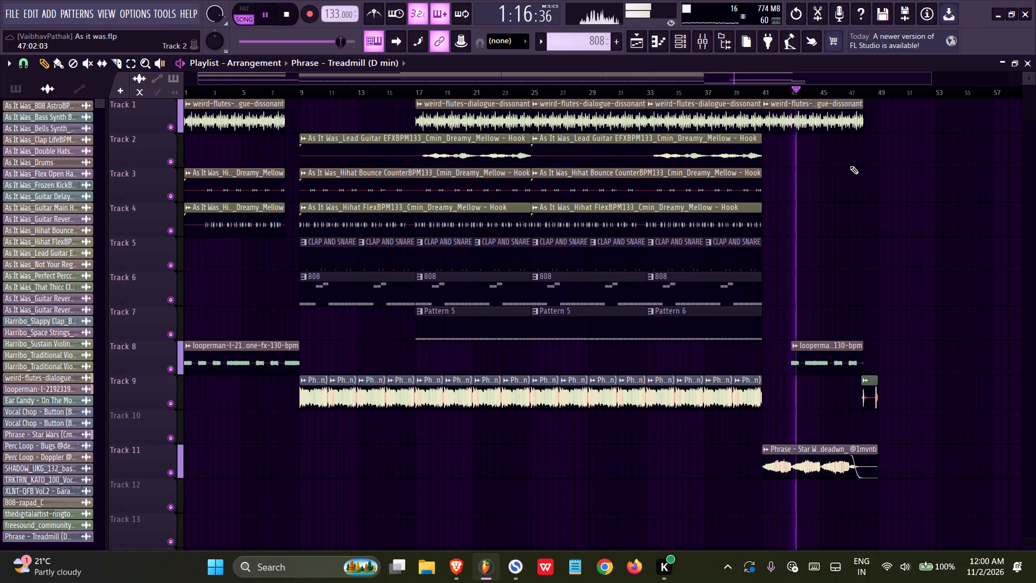
Lower the gain of the first Treadmill clip on Track 9 to -5.4 dB.
ctrl+scroll(252, 412, up, 17)
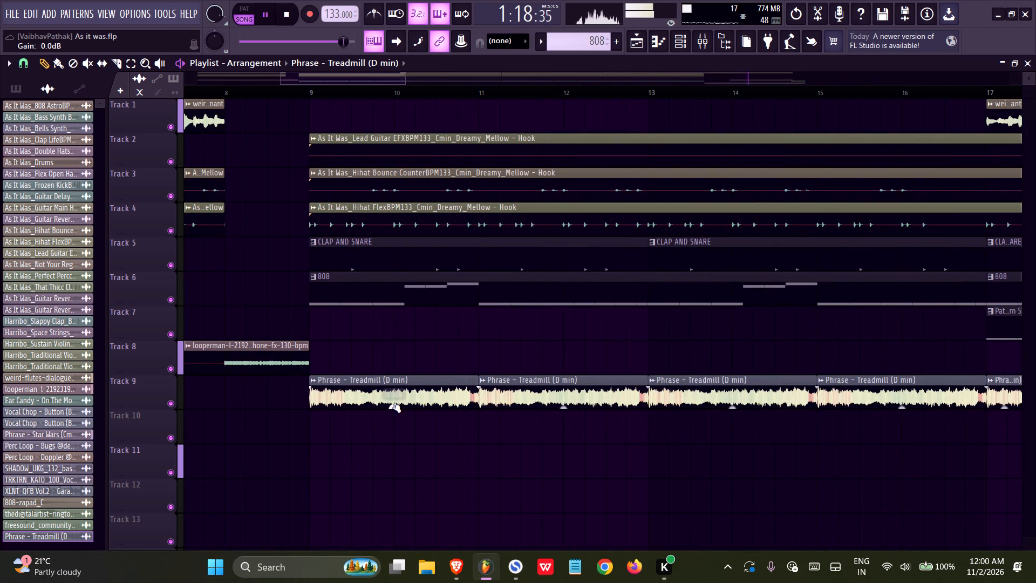
drag(393, 406, 384, 452)
Delete all the other Treadmill clips on Track 9, from bar 11 to bar 41.
right_drag(549, 382, 563, 394)
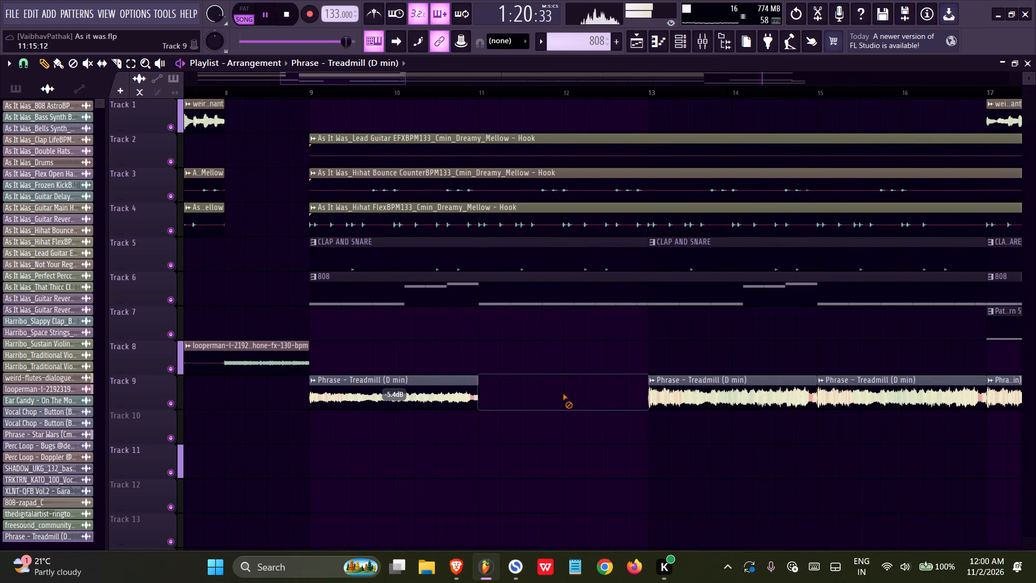
right_drag(563, 394, 751, 392)
ctrl+scroll(526, 392, down, 18)
right_drag(498, 370, 563, 384)
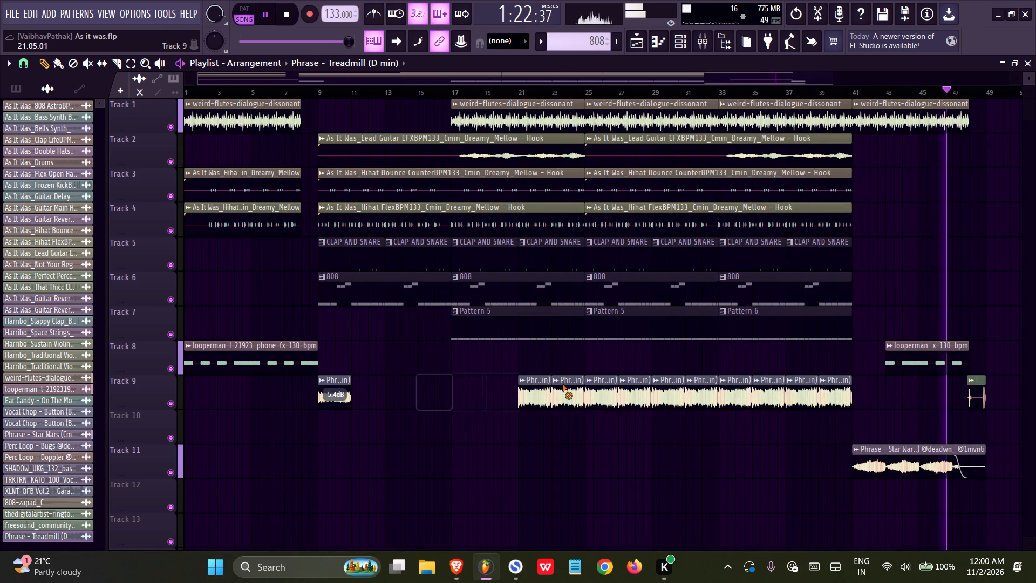
right_drag(563, 384, 835, 384)
Duplicate the -5.4 dB Treadmill clip along Track 9 to fill bars 9 to 41, and save the project.
ctrl+drag(407, 380, 323, 395)
key(ctrl+b)
key(ctrl+b)
key(ctrl+b)
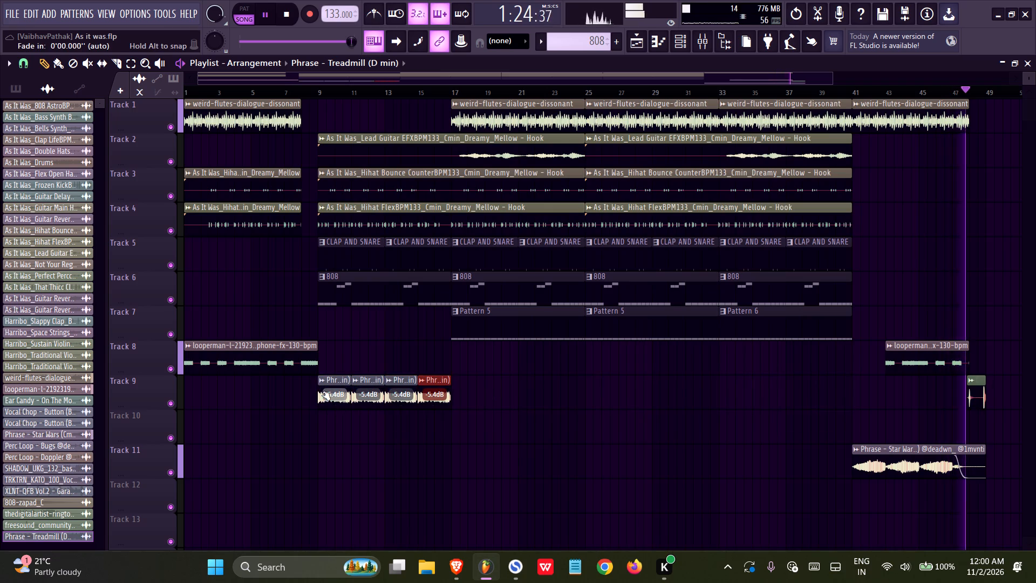
ctrl+drag(549, 387, 302, 413)
key(ctrl+b)
key(ctrl+b)
key(ctrl+b)
ctrl+click(301, 412)
key(ctrl+s)
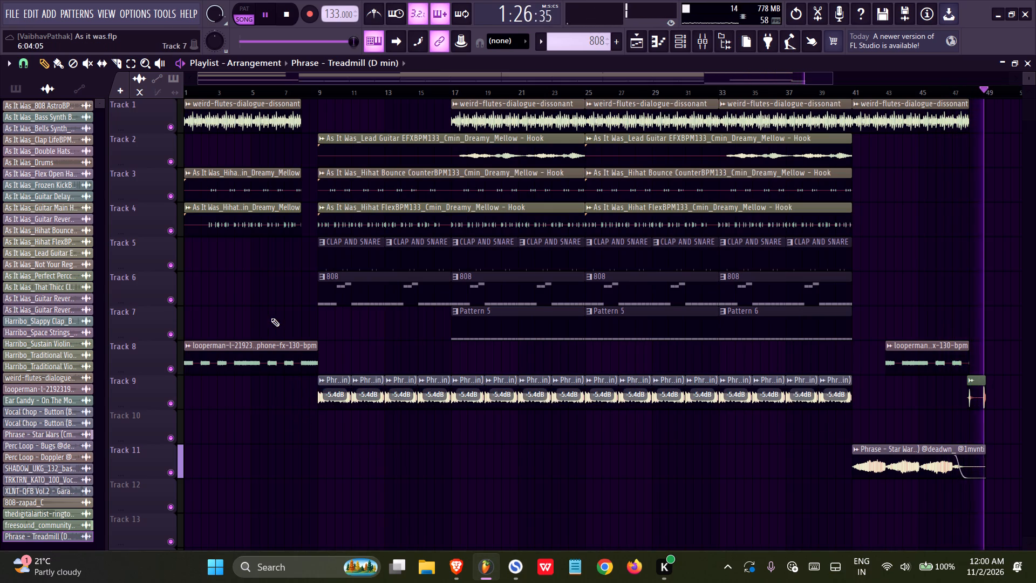
right_click(253, 273)
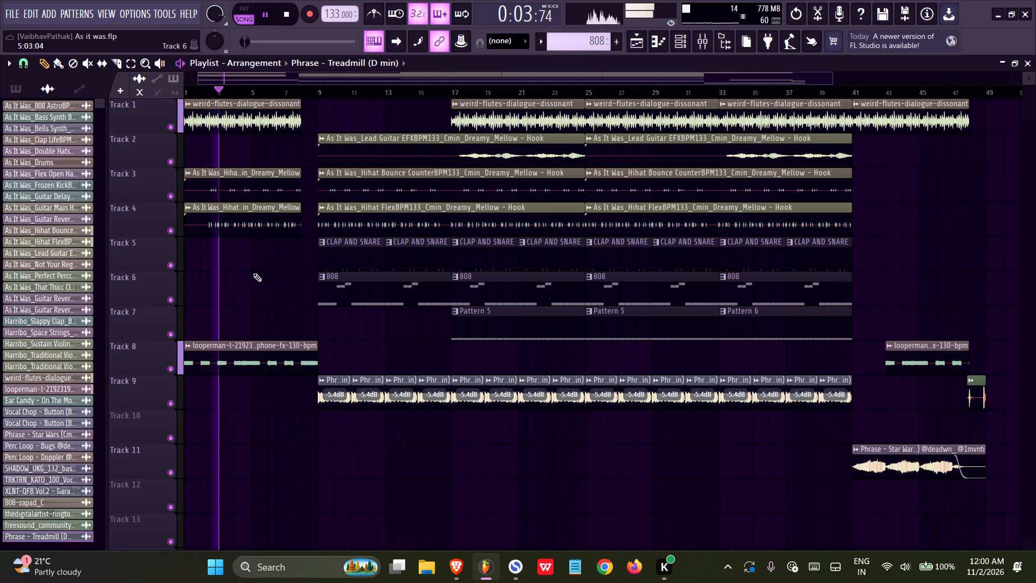
Switch to Simplenote and clear the text from the open note.
click(514, 555)
key(BackSpace)
key(BackSpace)
key(BackSpace)
key(BackSpace)
key(BackSpace)
key(BackSpace)
key(BackSpace)
key(BackSpace)
key(BackSpace)
key(BackSpace)
key(BackSpace)
key(BackSpace)
key(BackSpace)
key(BackSpace)
key(BackSpace)
key(BackSpace)
key(BackSpace)
key(BackSpace)
key(BackSpace)
key(BackSpace)
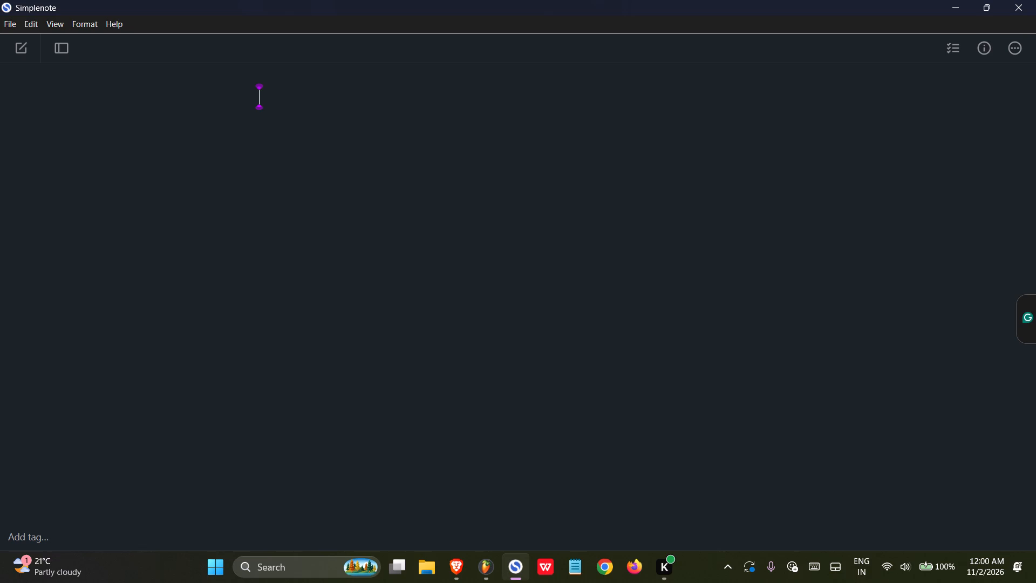
click(332, 93)
Switch back to FL Studio, rename Pattern 5 on Track 7 as KICK, and save the project.
click(474, 554)
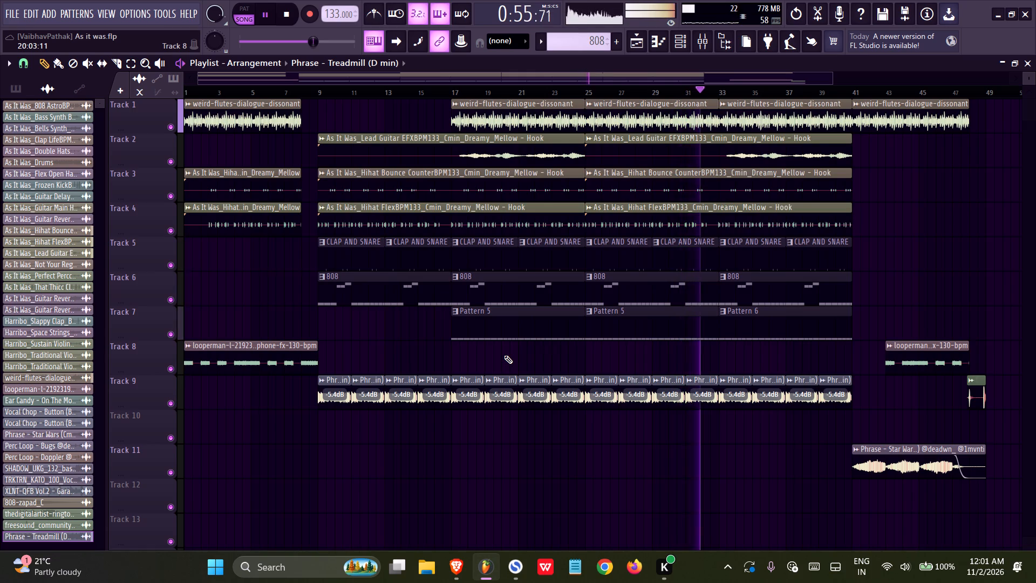
click(456, 309)
click(466, 365)
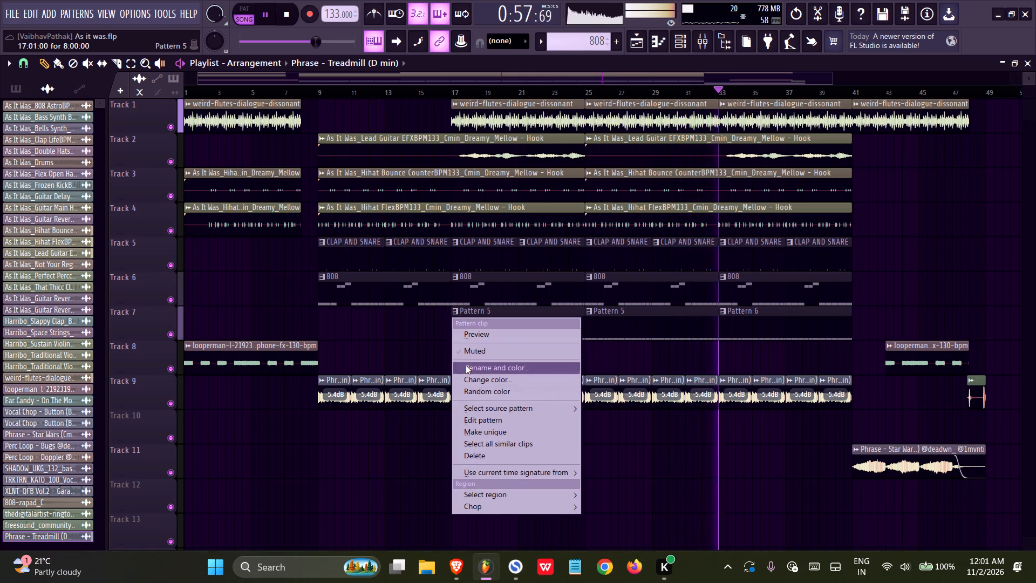
text(KICK)
key(Return)
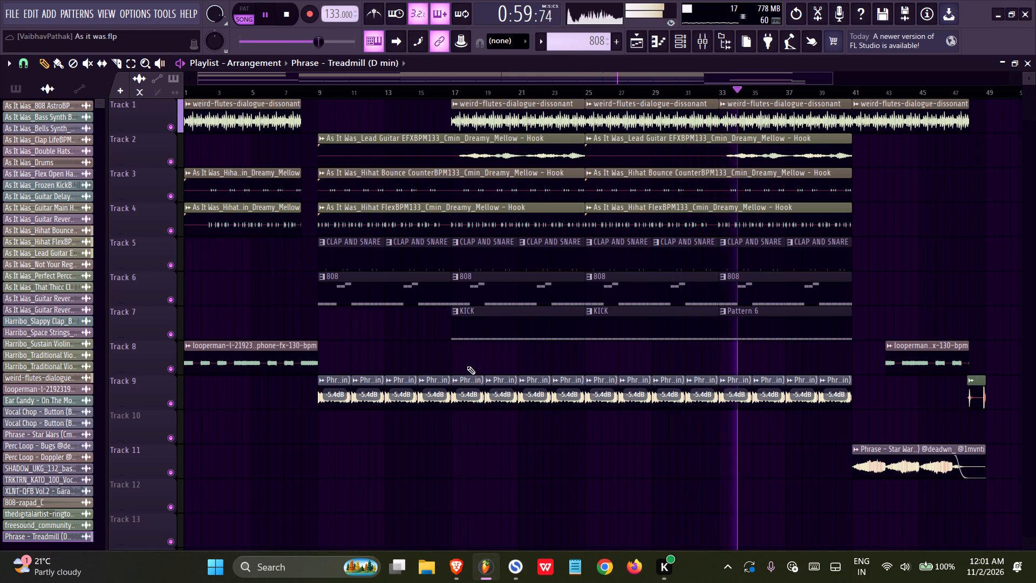
key(ctrl+s)
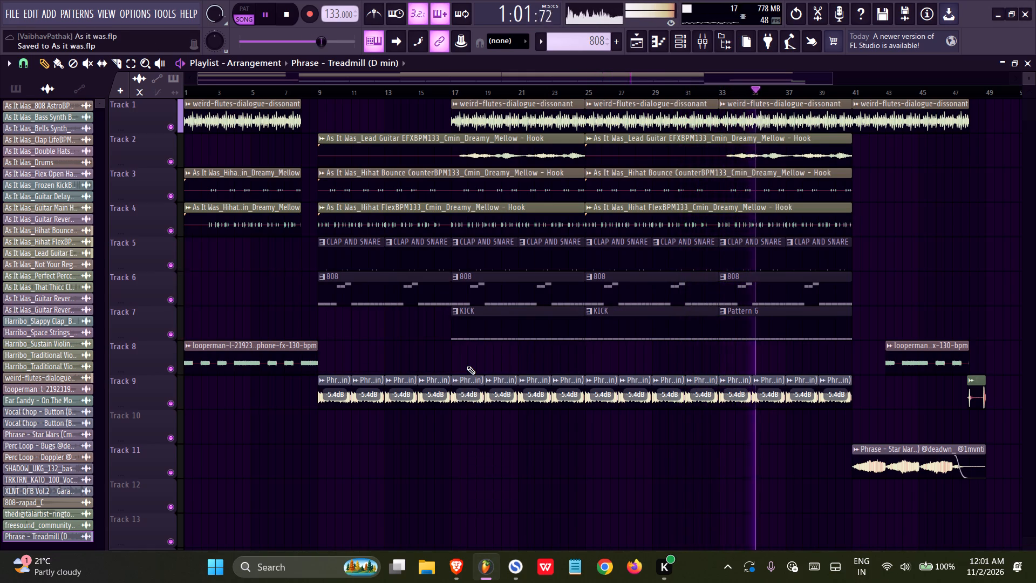
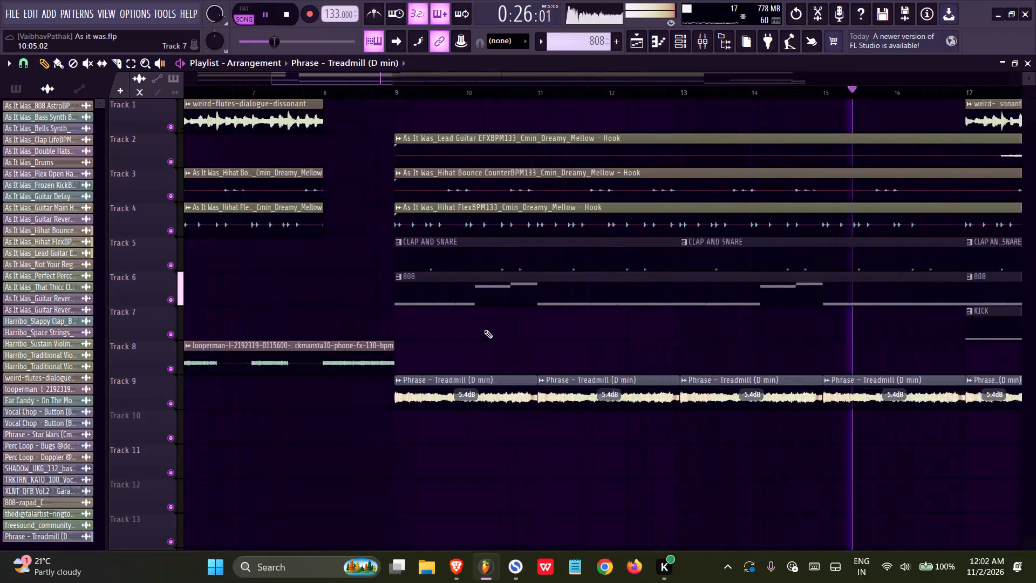
Listen through the drum and Treadmill section of the arrangement, return the playhead to the start, and save the project.
key(ctrl+s)
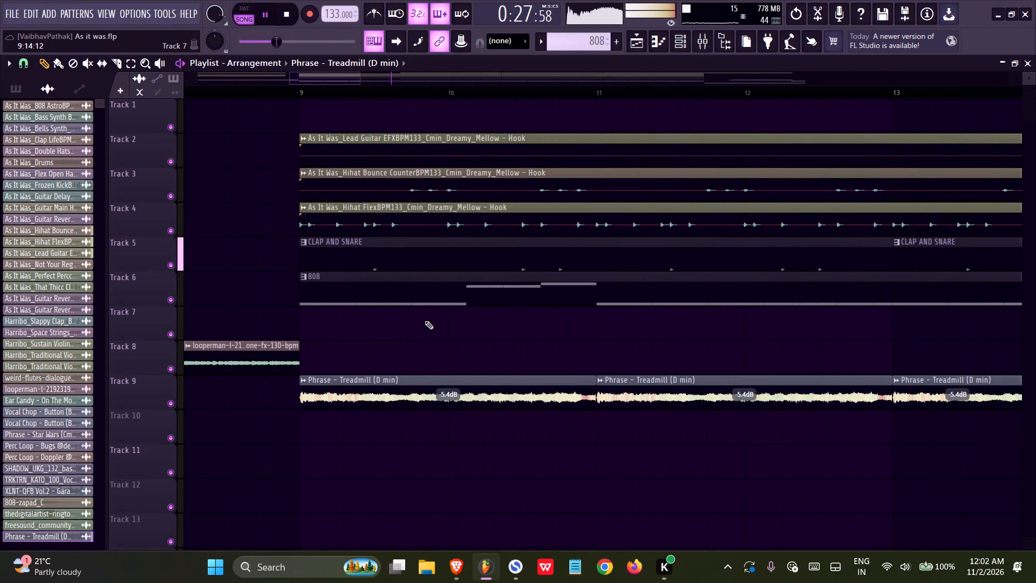
click(398, 257)
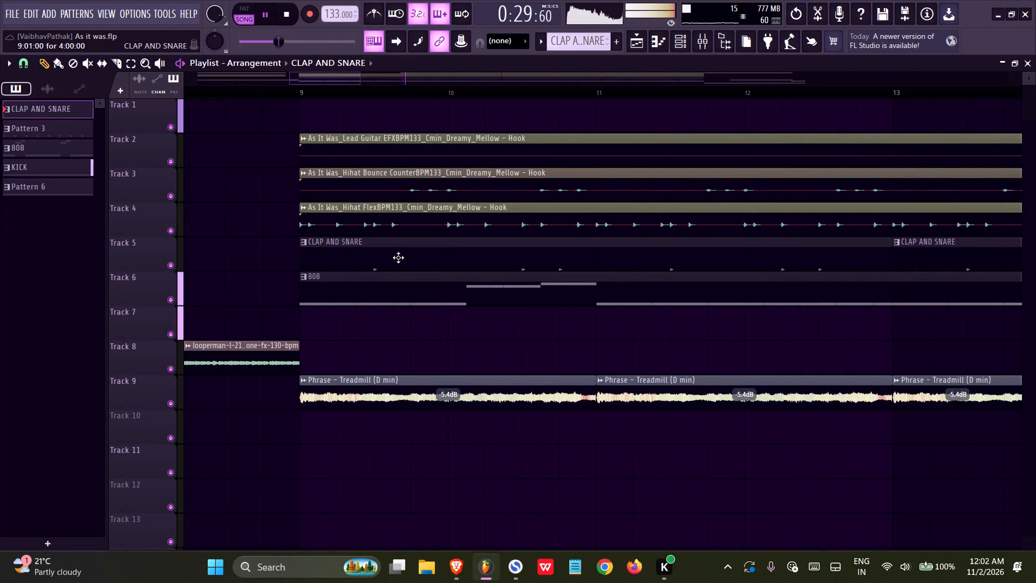
ctrl+scroll(372, 262, up, 10)
ctrl+scroll(398, 331, down, 4)
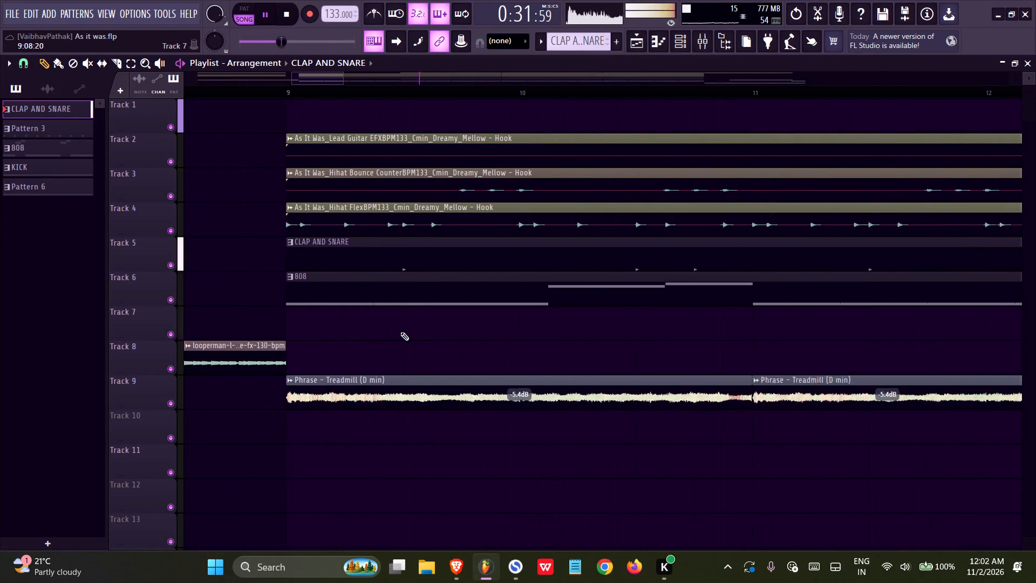
ctrl+scroll(400, 332, down, 20)
ctrl+scroll(400, 332, down, 6)
key(ctrl+s)
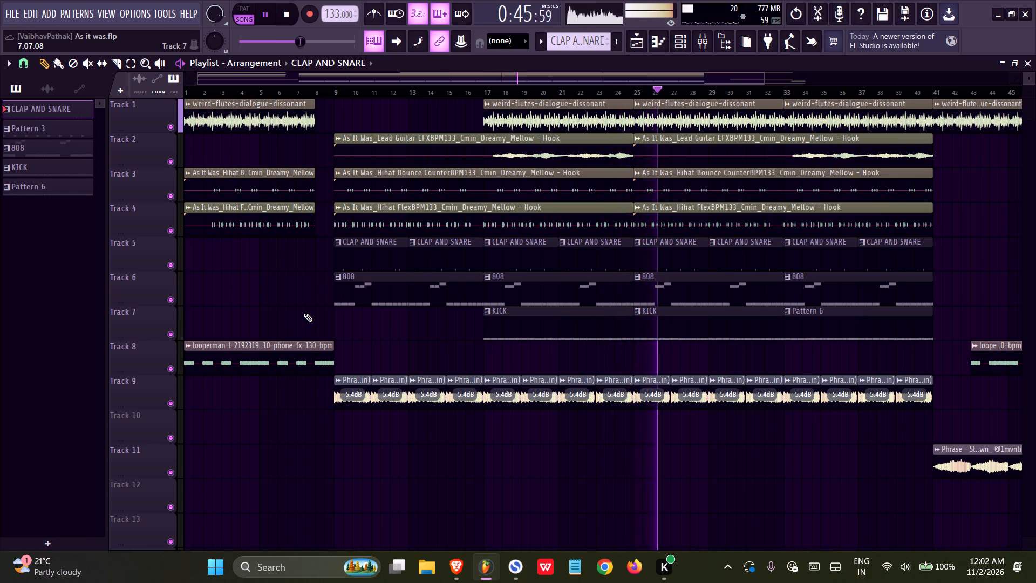
ctrl+scroll(308, 309, down, 12)
key(ctrl+s)
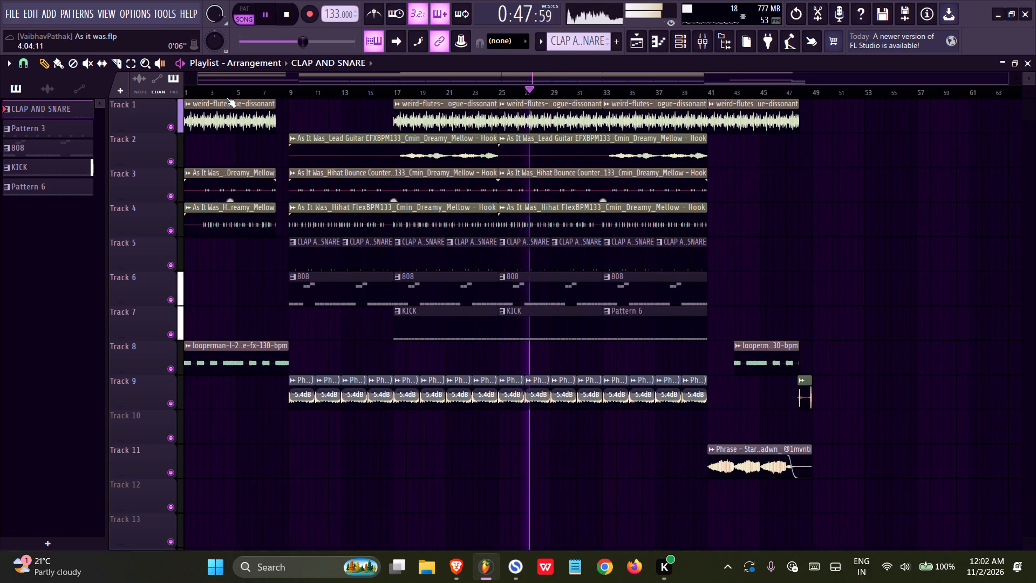
key(ctrl+s)
key(space)
drag(219, 89, 79, 105)
key(ctrl+s)
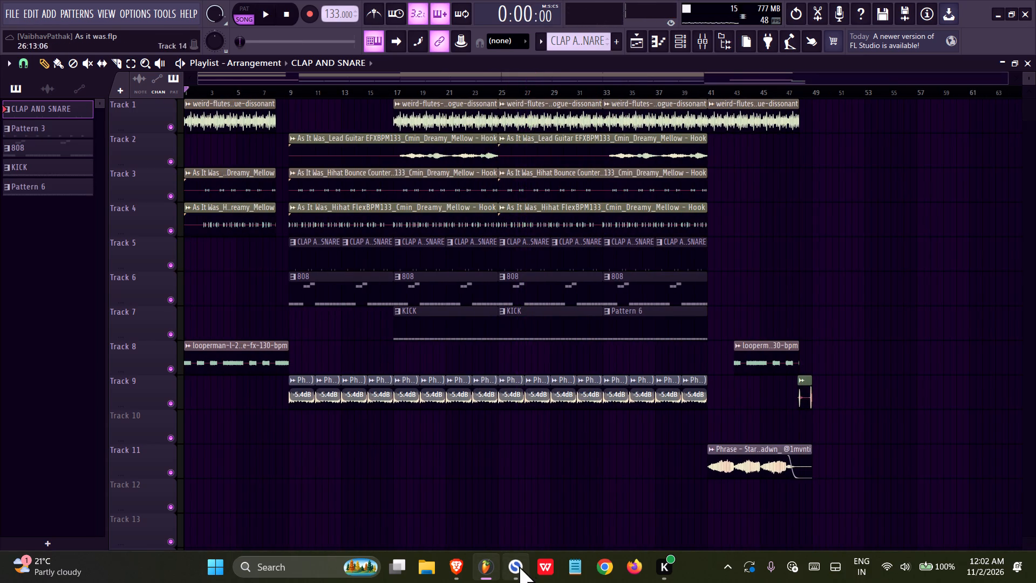
Play the arrangement from the beginning into the section after bar 9, checking the open Simplenote note meanwhile, and stop playback.
key(space)
click(517, 565)
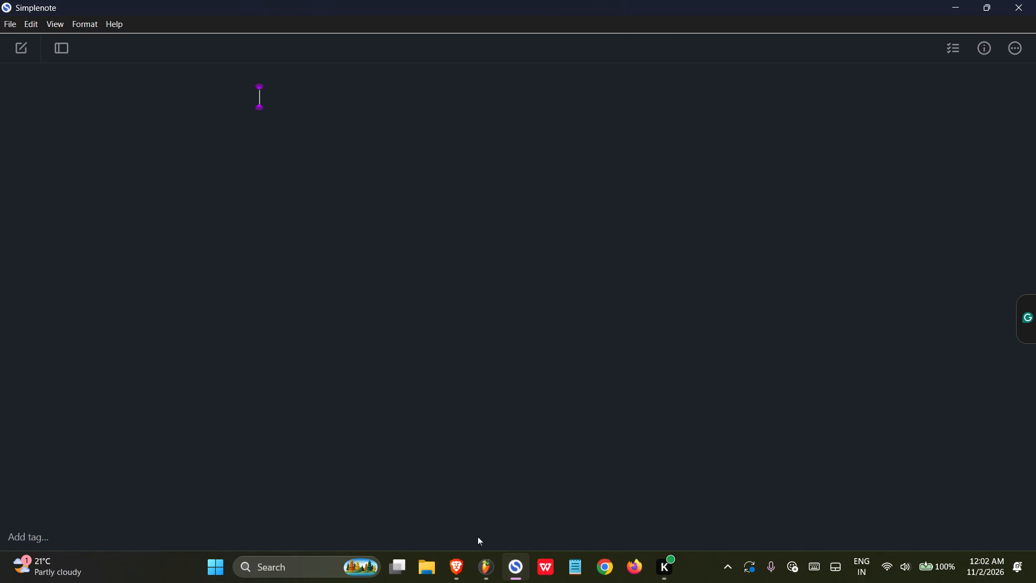
click(486, 570)
drag(262, 91, 86, 118)
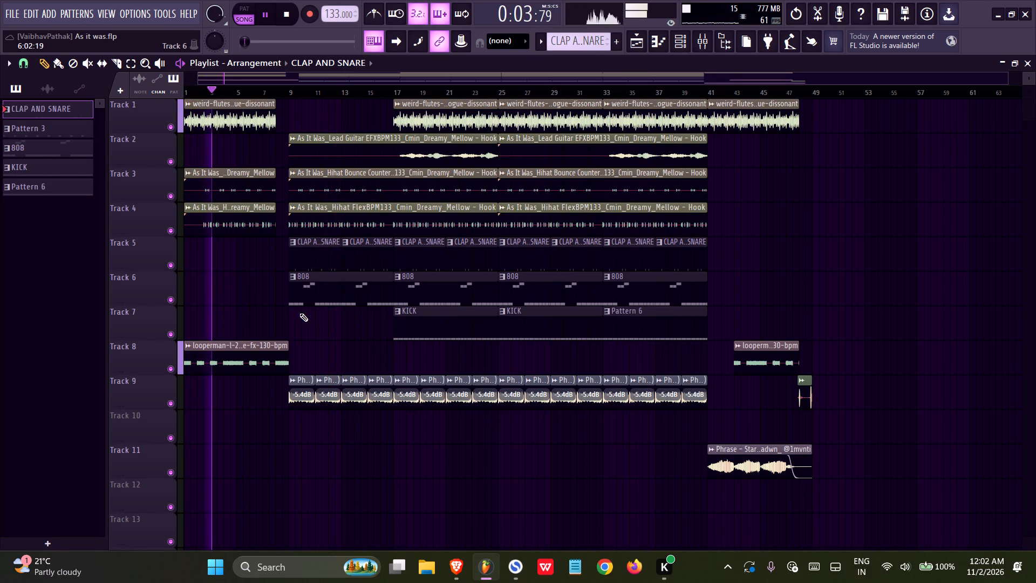
click(521, 561)
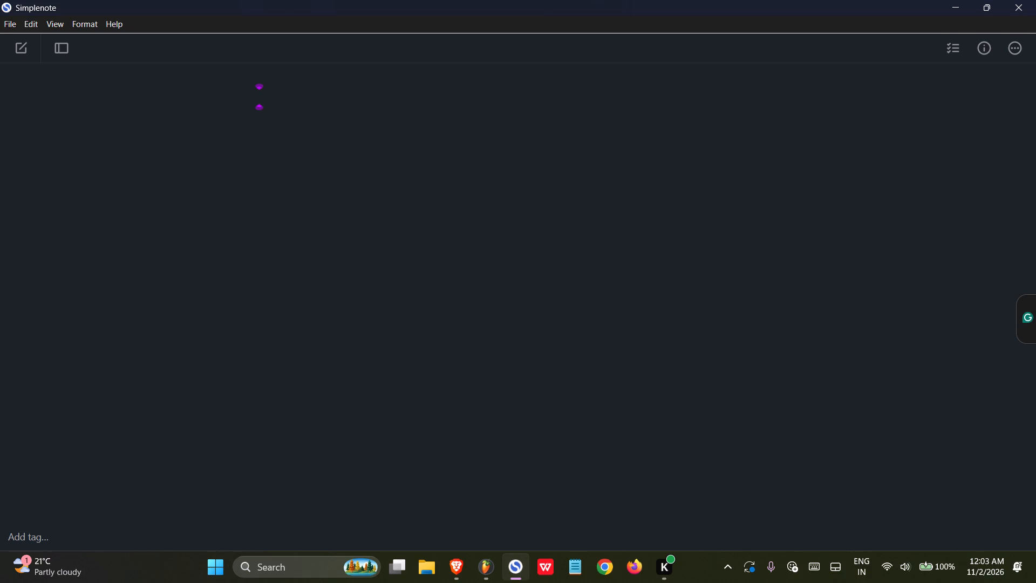
click(489, 577)
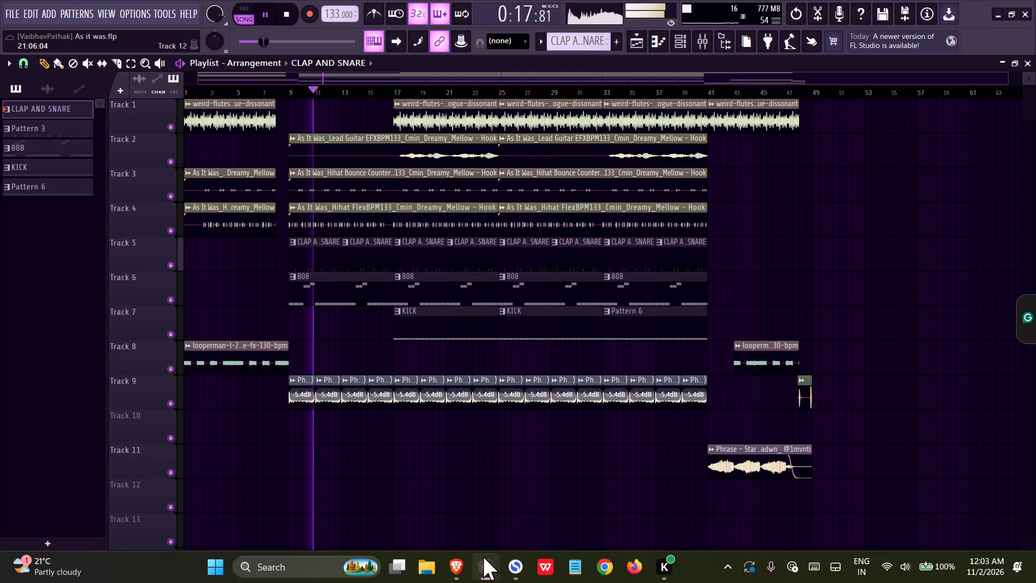
key(space)
Switch to Simplenote and write "Idle aur benchmark set karna banna first class" as the note's first line.
click(503, 558)
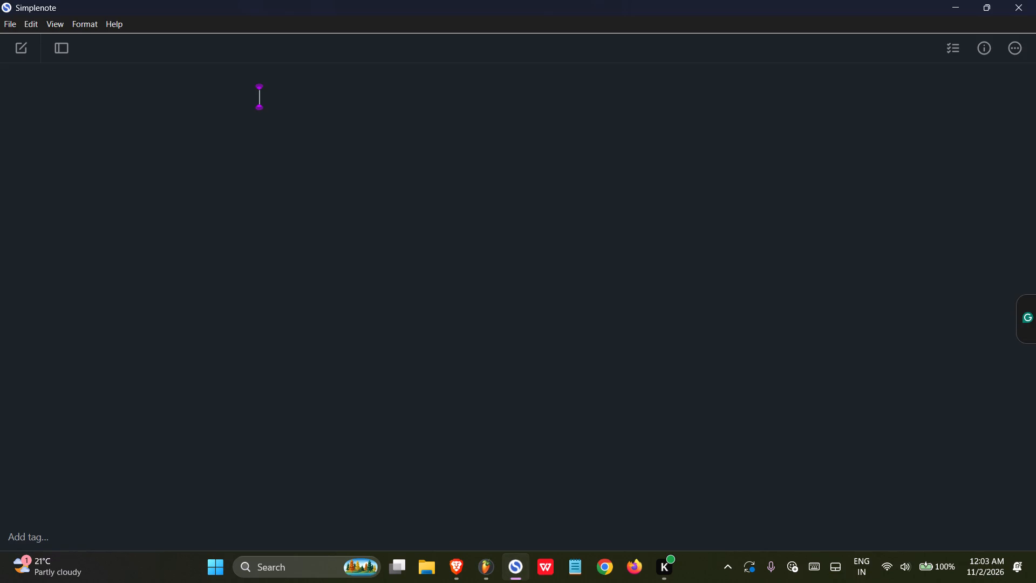
text(dle)
key(space)
text(au)
key(BackSpace)
key(BackSpace)
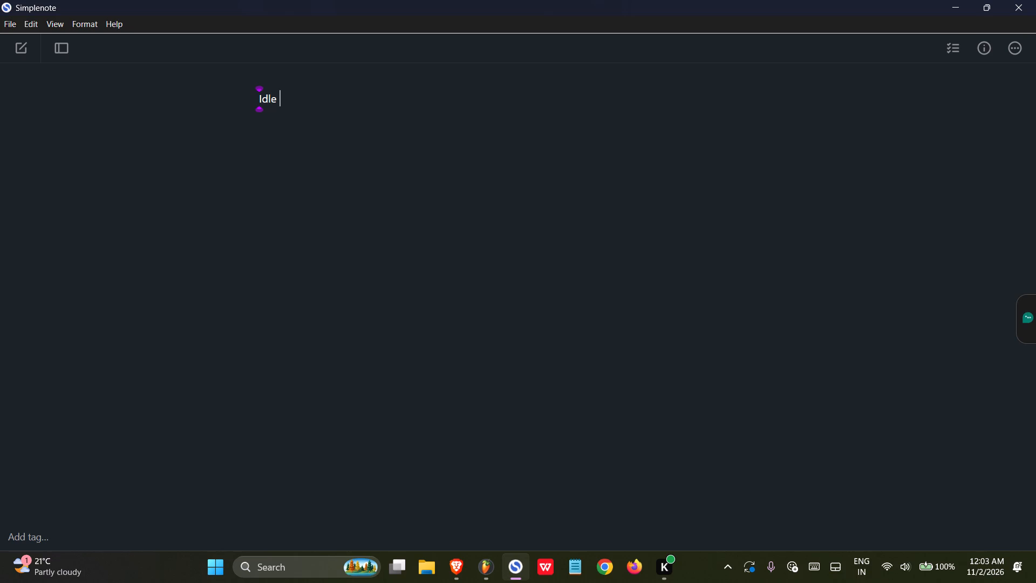
text(aur benchmark set)
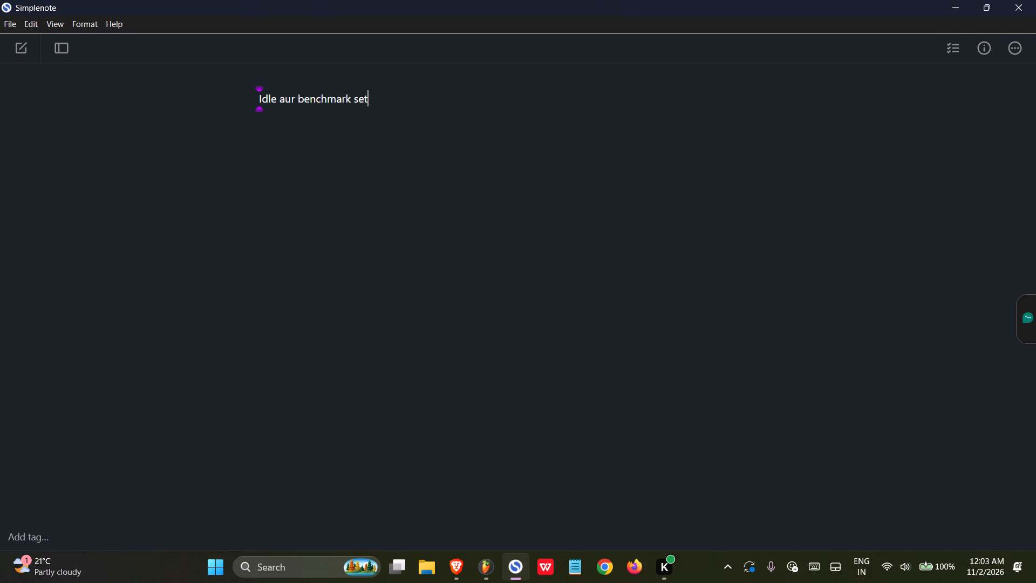
key(space)
text(k)
key(BackSpace)
text(kar)
text(na banna first class)
key(Return)
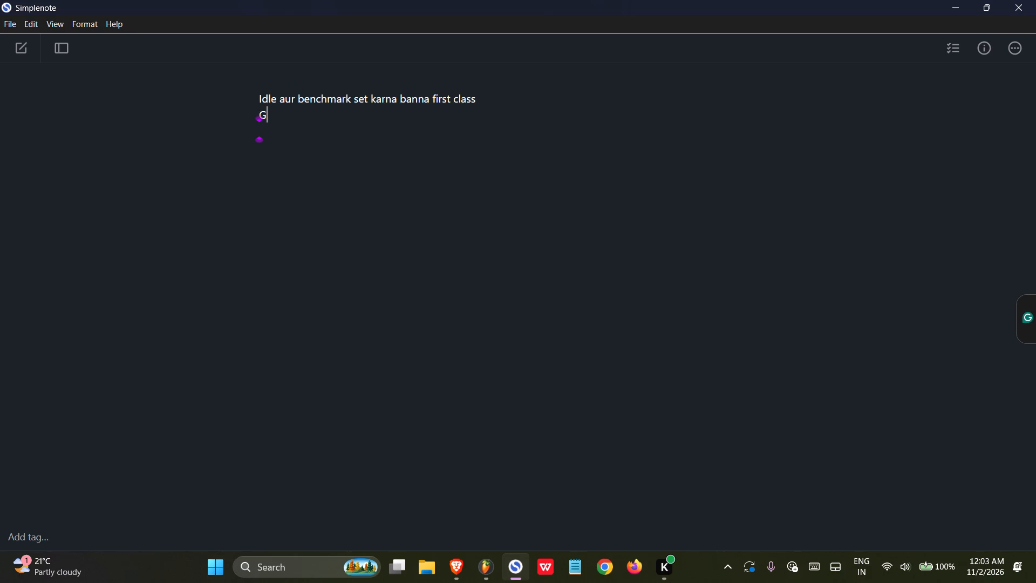
Add a second line to the note reading "bring my thenth marks and see form where the hell start".
key(BackSpace)
text(thenth marks)
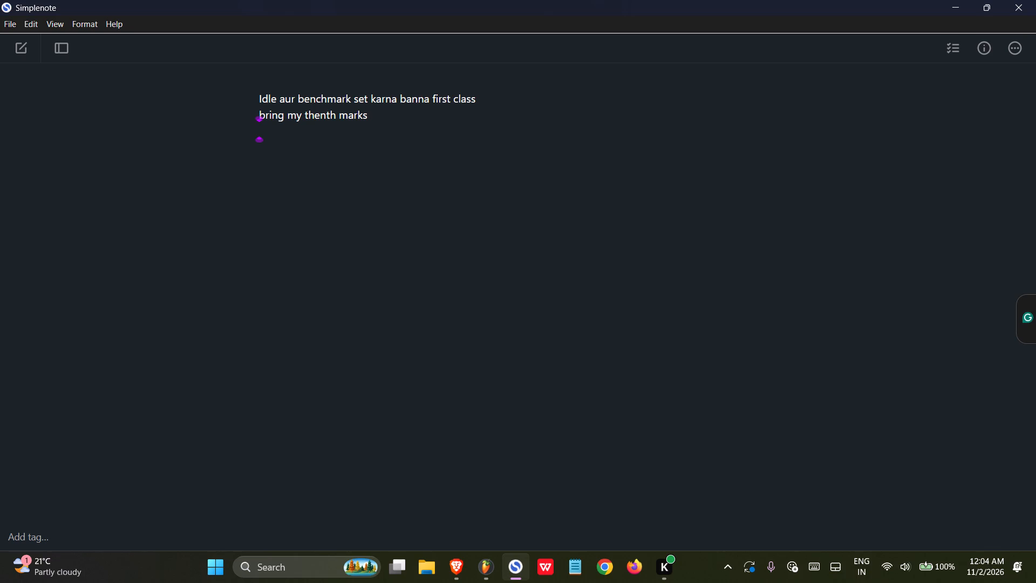
key(space)
text(and see w)
key(BackSpace)
text(form where the)
key(space)
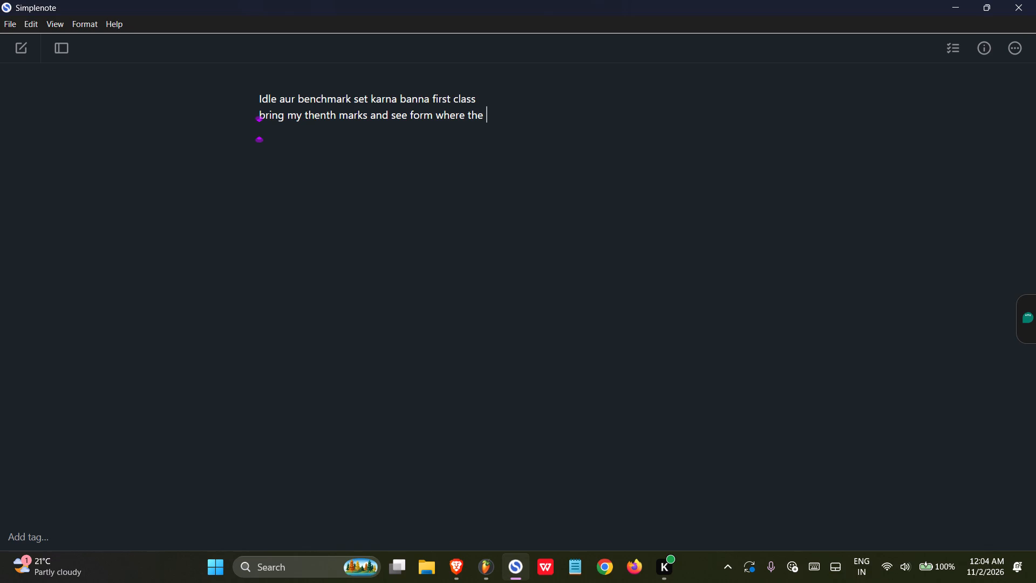
text(hell start)
Correct the word "form" to "from" in the note's second line, and place the cursor on the empty line below.
click(426, 112)
key(BackSpace)
key(BackSpace)
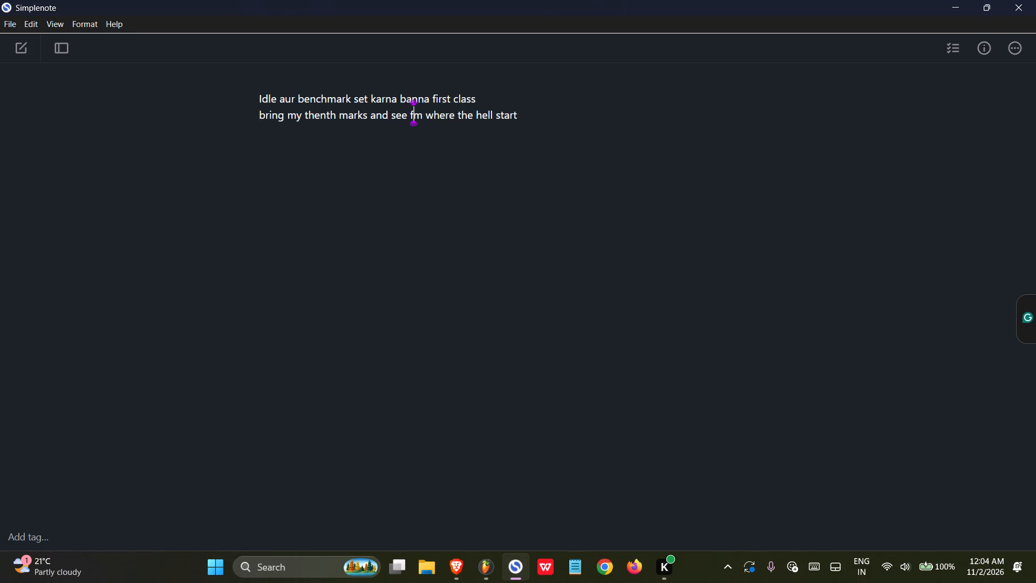
text(fr)
key(BackSpace)
key(BackSpace)
text(rom)
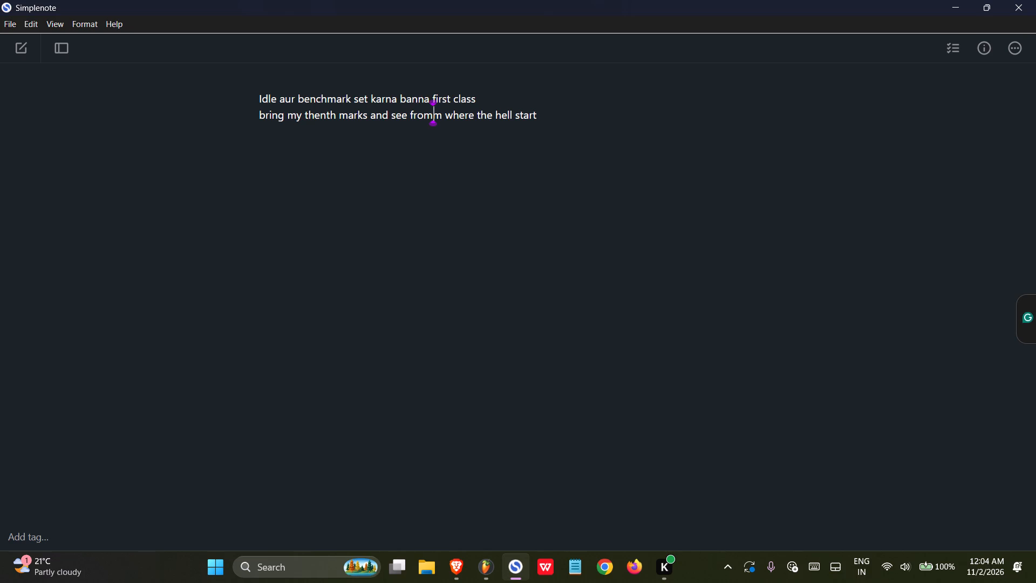
click(298, 127)
click(434, 119)
key(BackSpace)
click(281, 123)
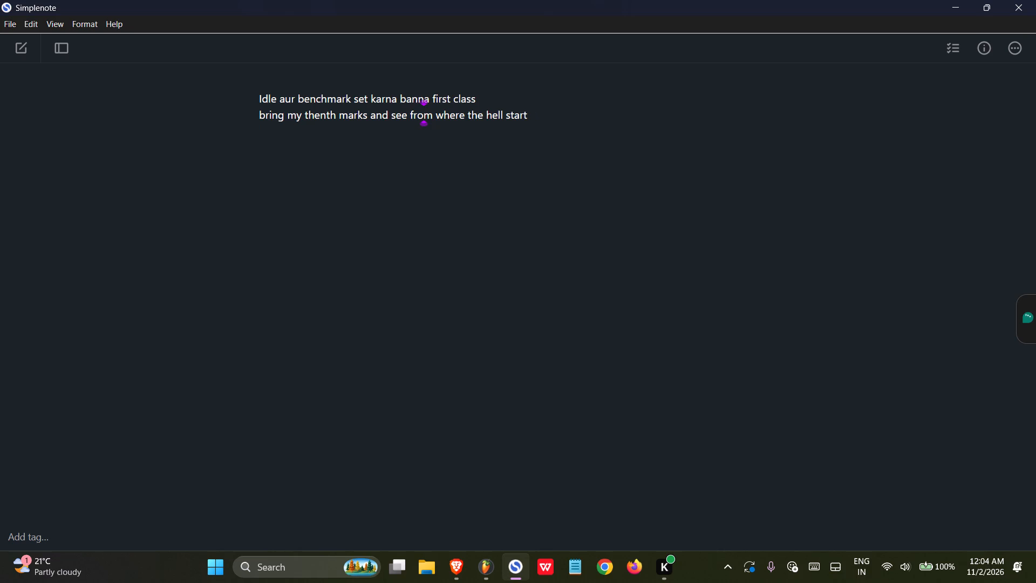
Switch back to FL Studio, start playback from the beginning of the arrangement, and save the project.
click(483, 564)
key(space)
key(ctrl+s)
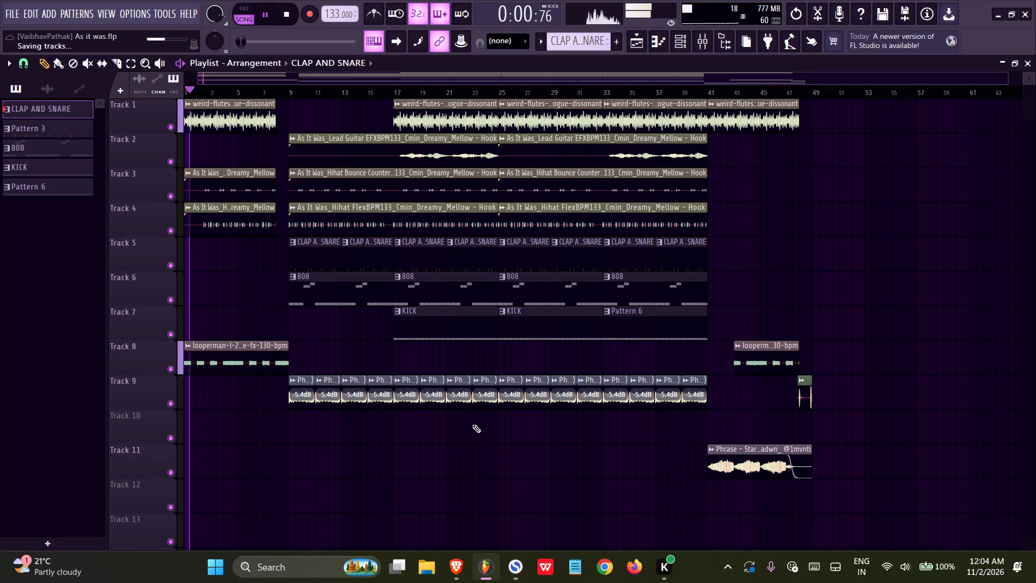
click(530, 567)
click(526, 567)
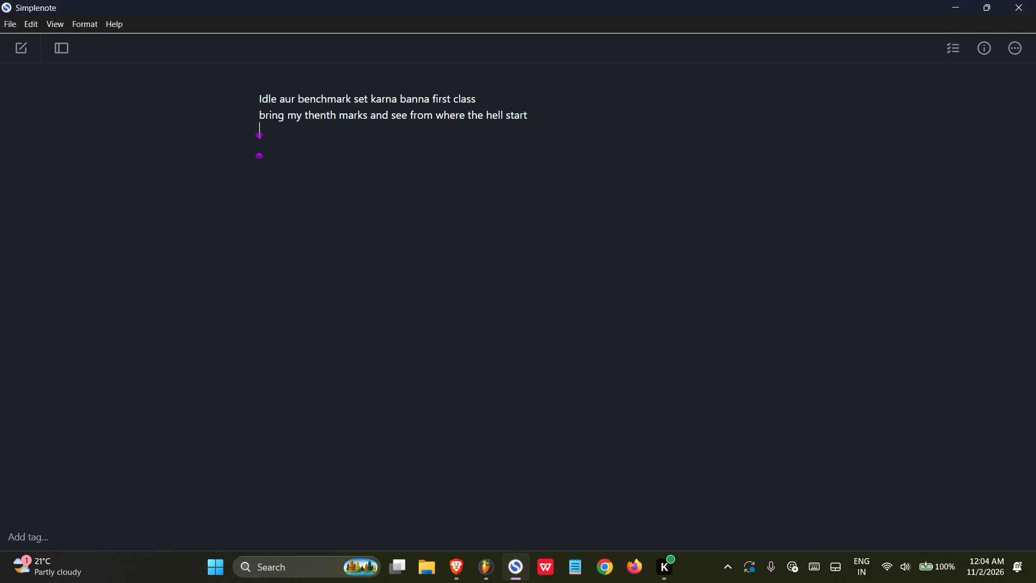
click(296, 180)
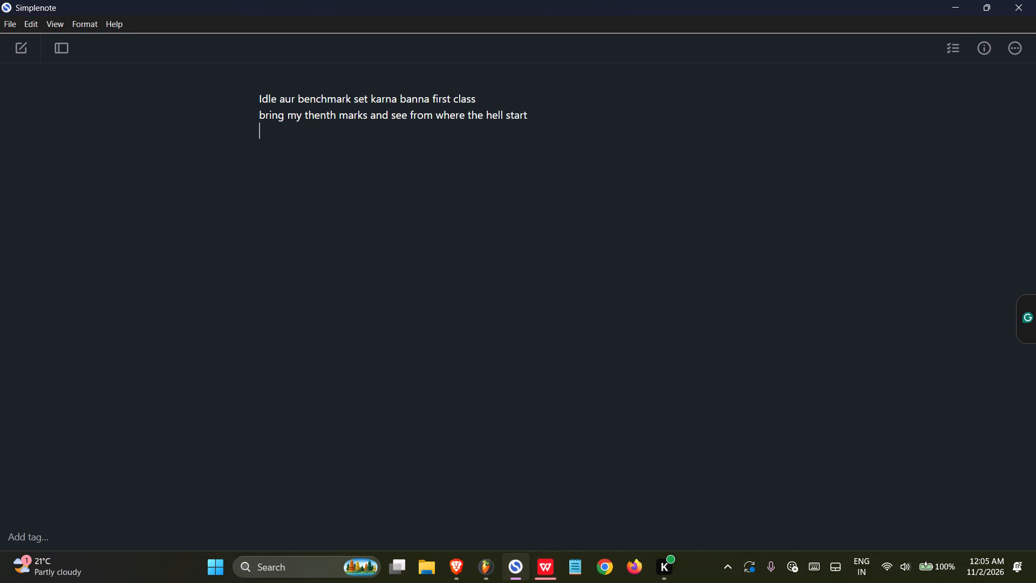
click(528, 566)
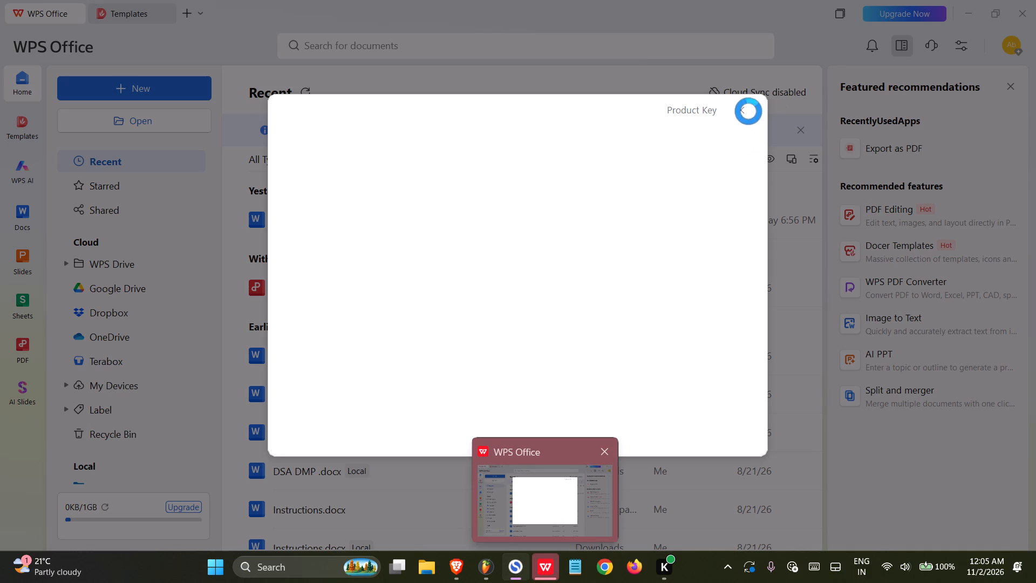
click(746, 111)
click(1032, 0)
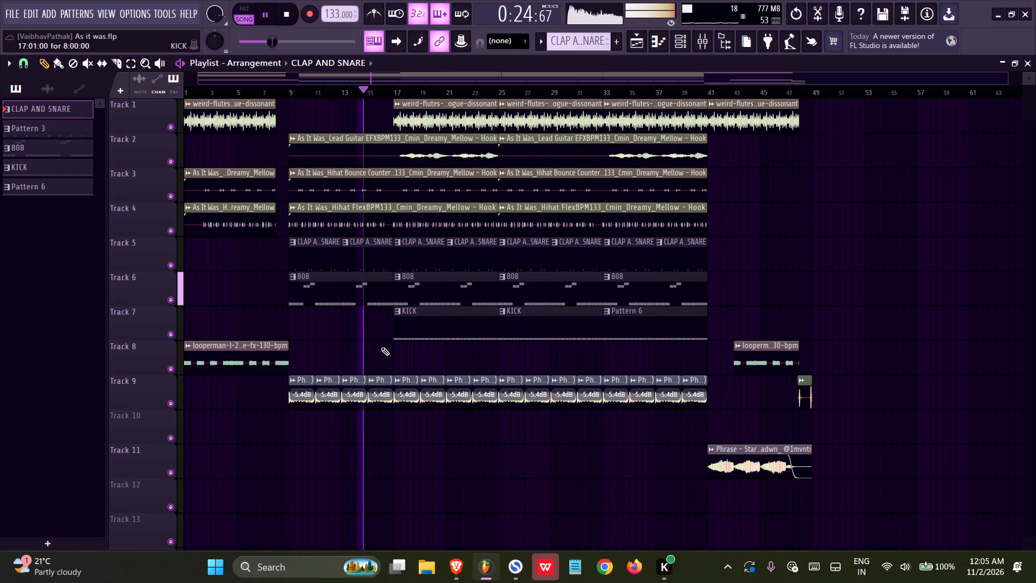
Switch to the Brave browser and close the Google search tab for "ballon d'or pronunciation".
click(460, 558)
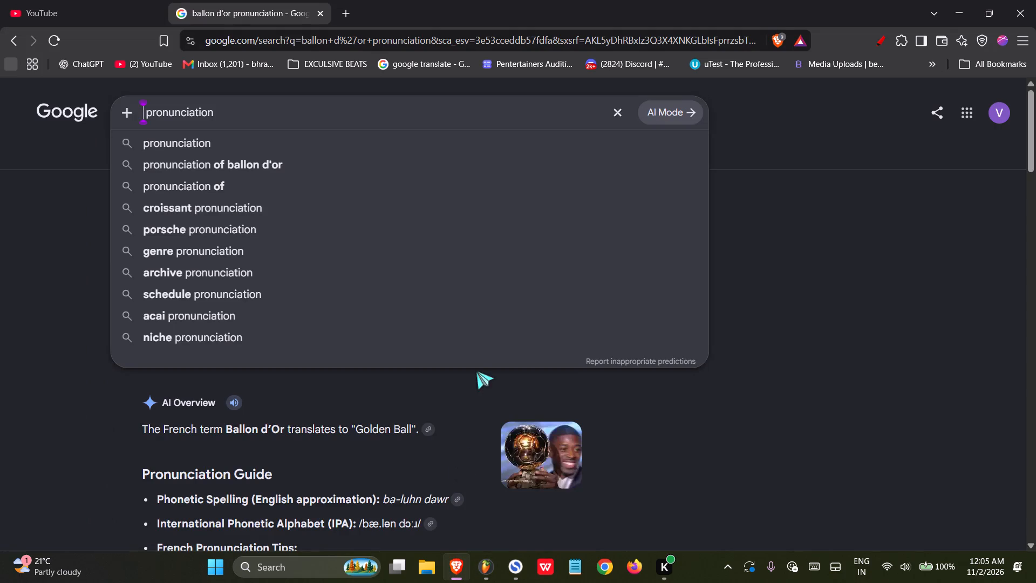
click(25, 253)
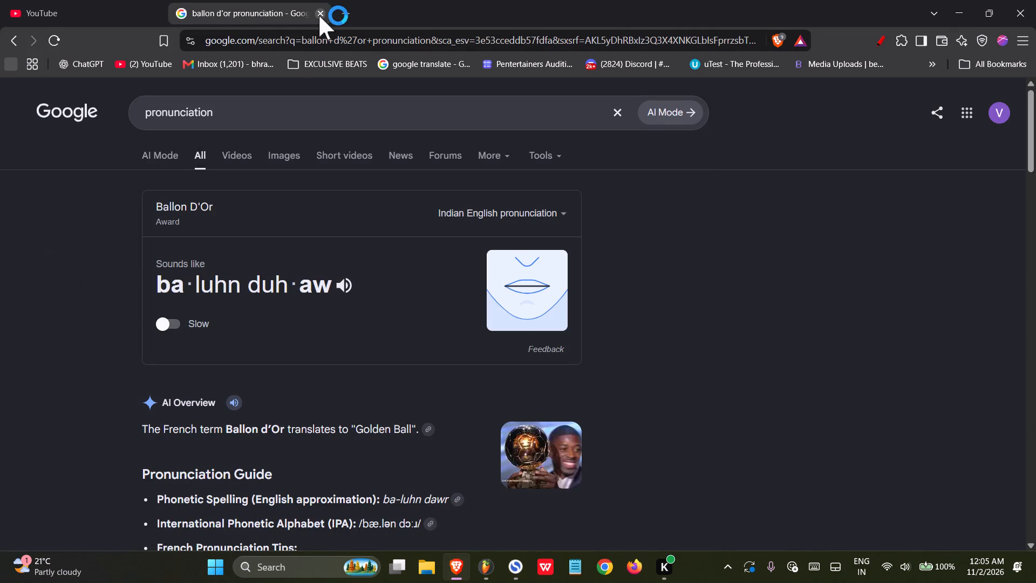
click(319, 15)
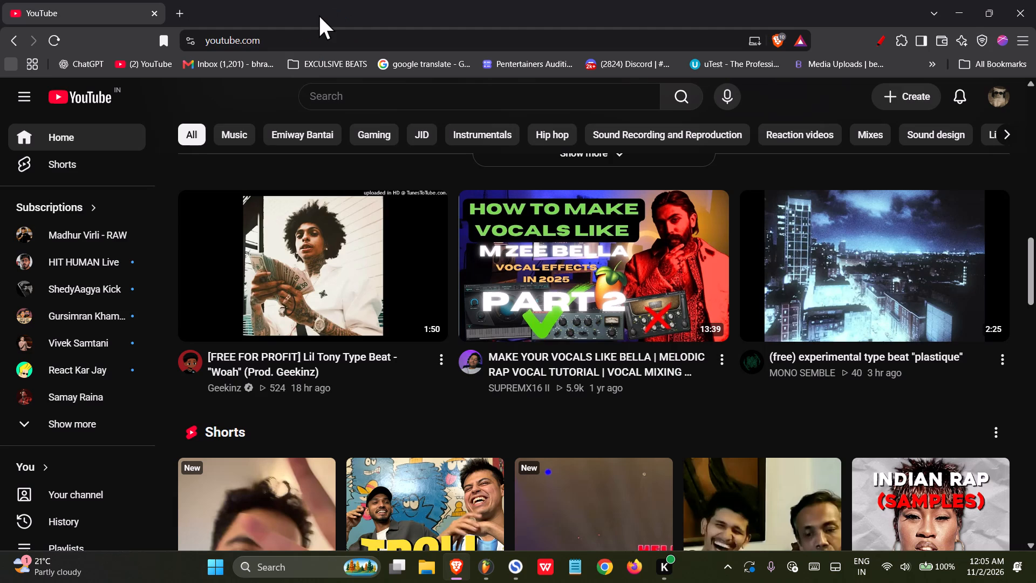
Browse the recommended videos on the YouTube home feed.
scroll(381, 90, down, 4)
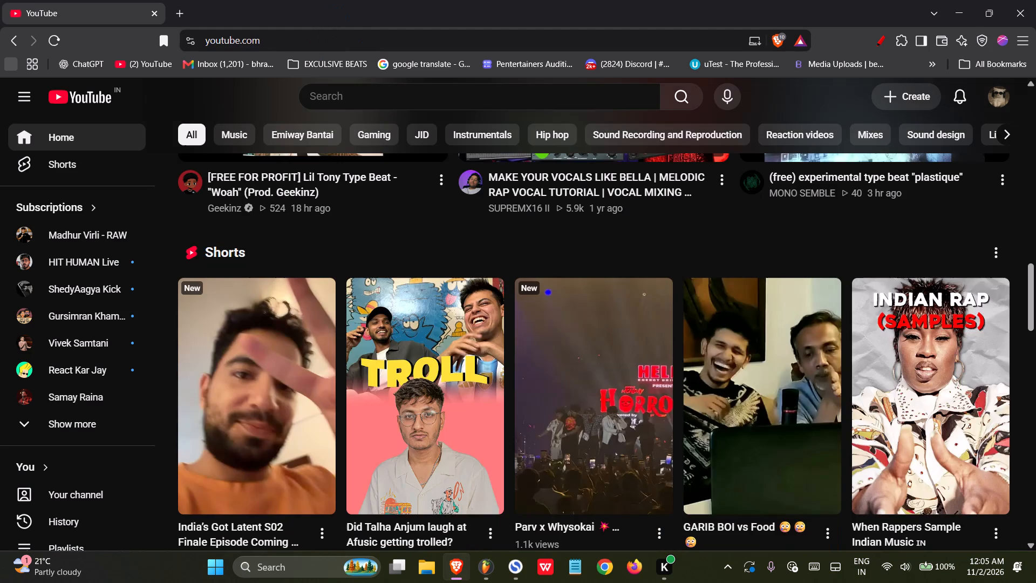
scroll(382, 89, down, 9)
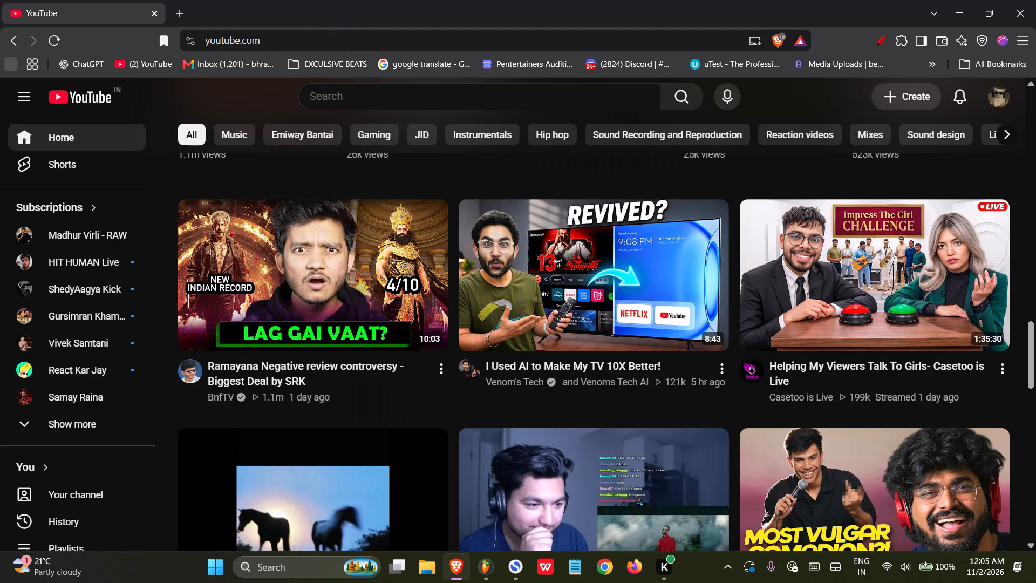
scroll(396, 87, down, 4)
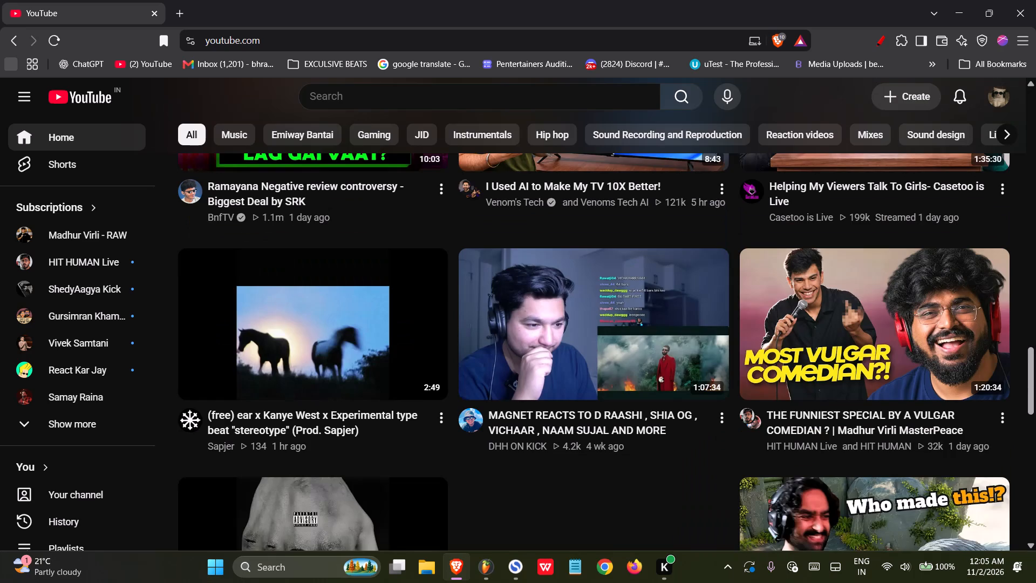
scroll(396, 87, down, 5)
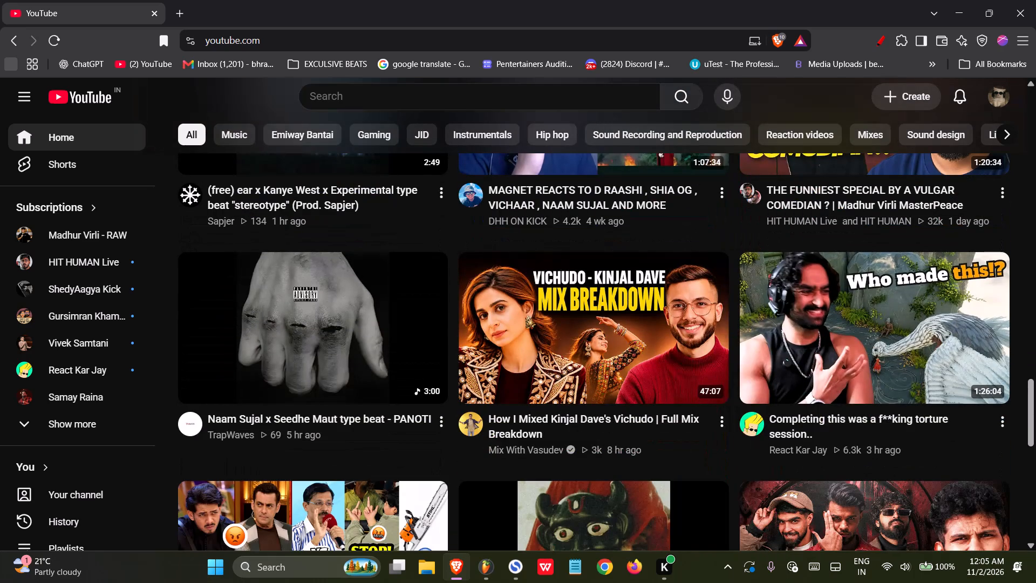
scroll(396, 87, down, 3)
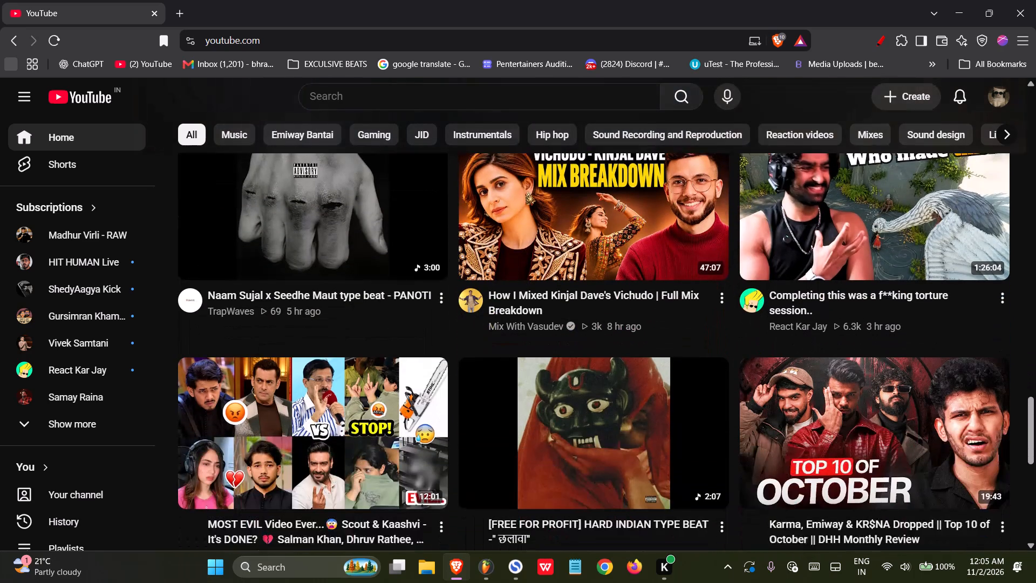
scroll(396, 87, down, 4)
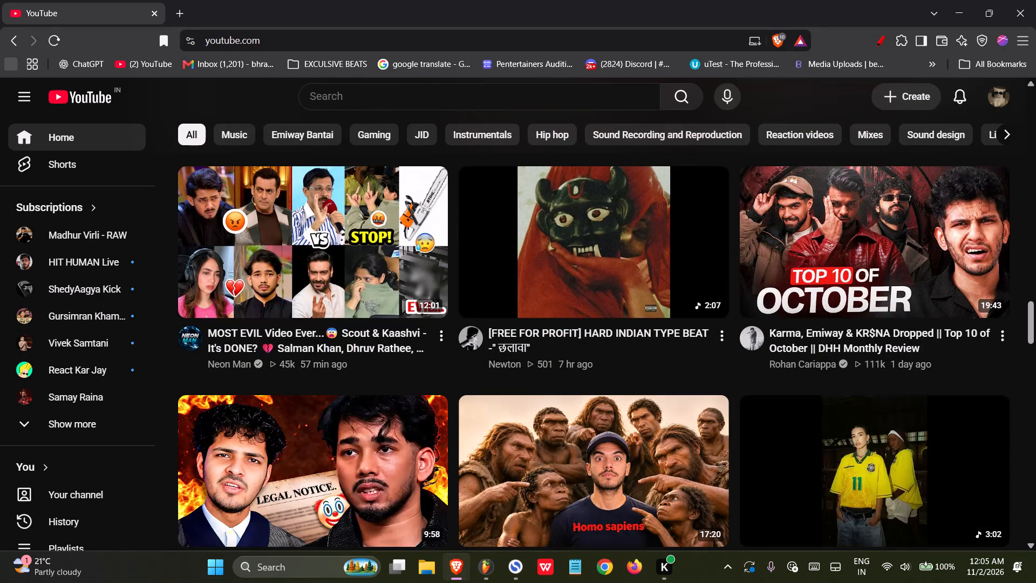
scroll(396, 87, down, 5)
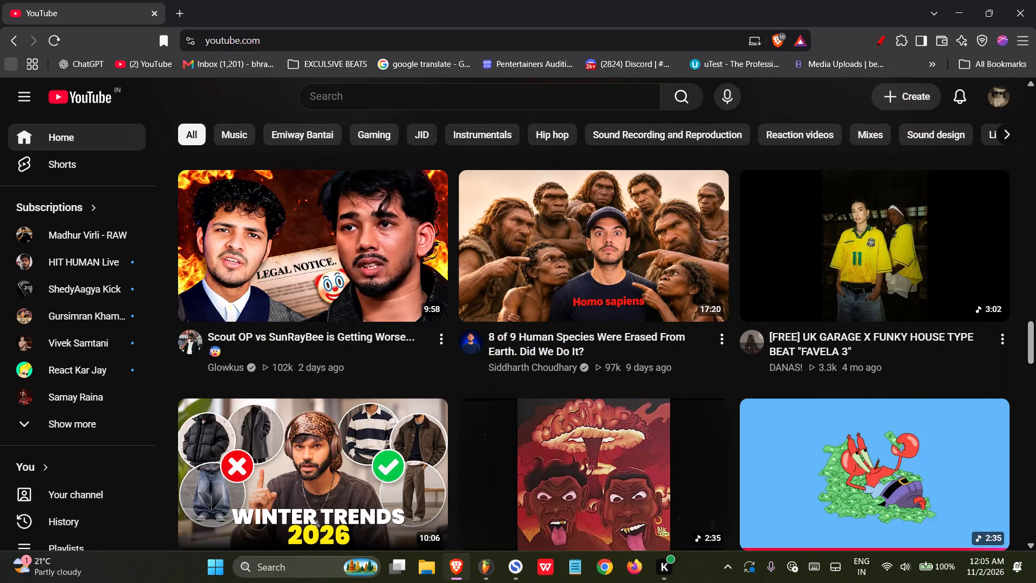
scroll(396, 87, down, 8)
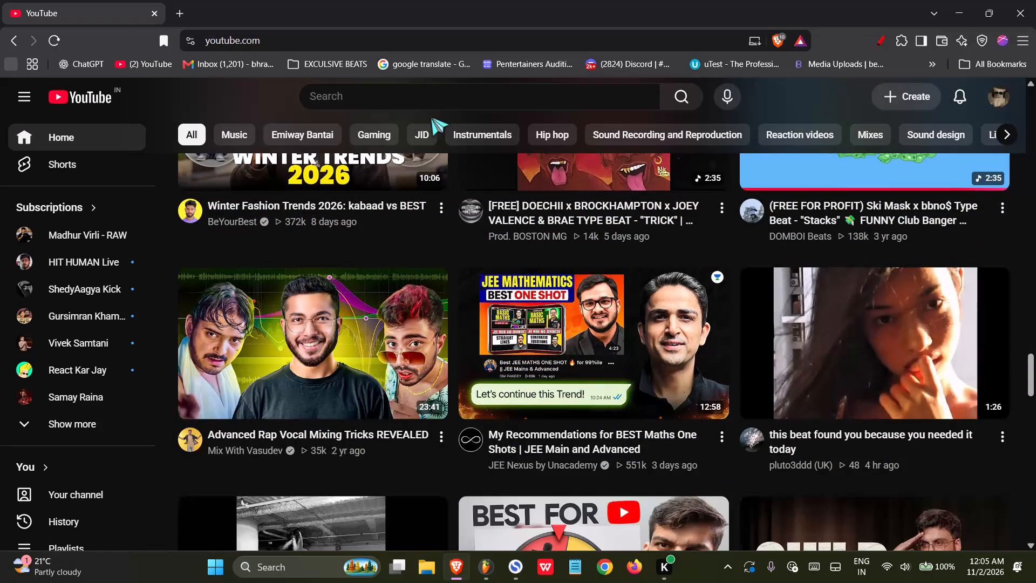
scroll(387, 286, down, 5)
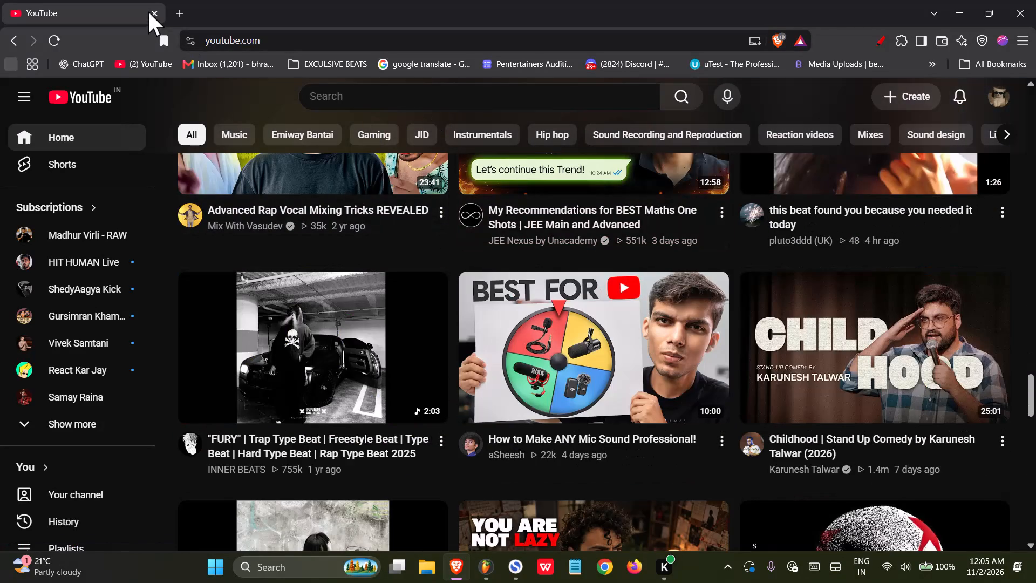
Open a new browser tab, close the YouTube tab, and return to the note in Simplenote.
click(182, 13)
click(159, 12)
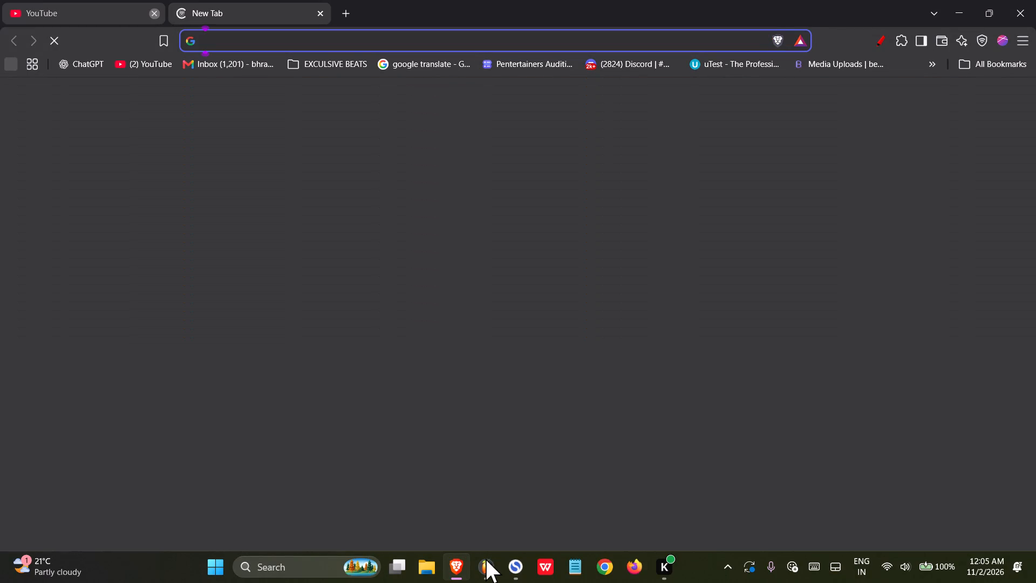
click(506, 565)
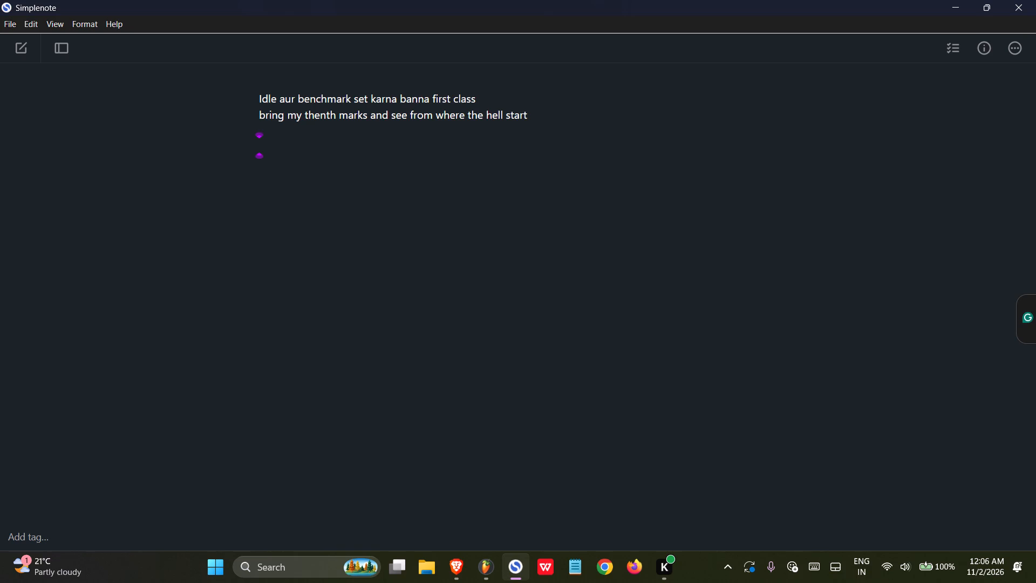
Switch to FL Studio, stop playback, and move the outro clips on Tracks 1, 8, 9 and 11 so they start at bar 49.
click(488, 582)
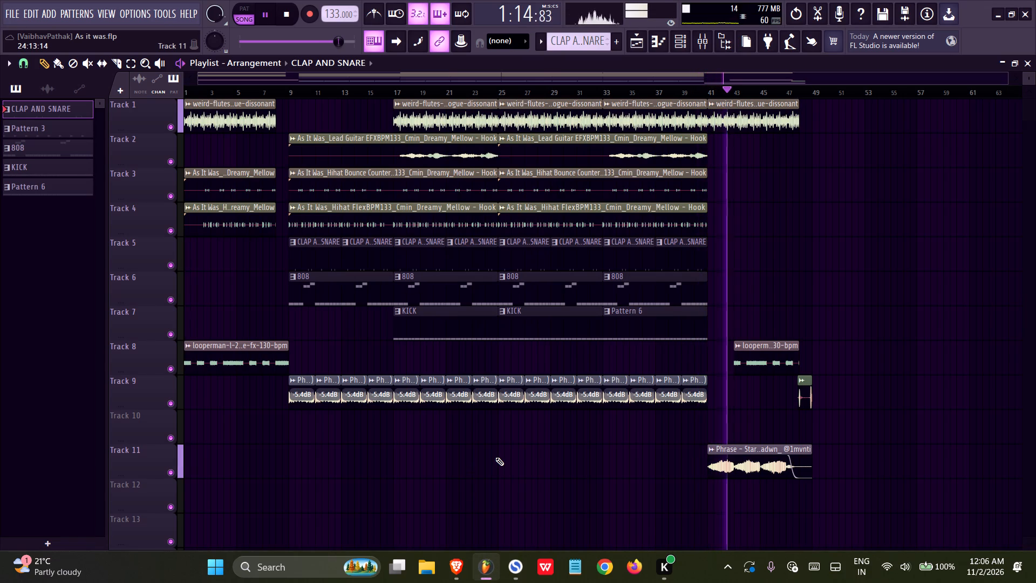
ctrl+scroll(884, 252, up, 4)
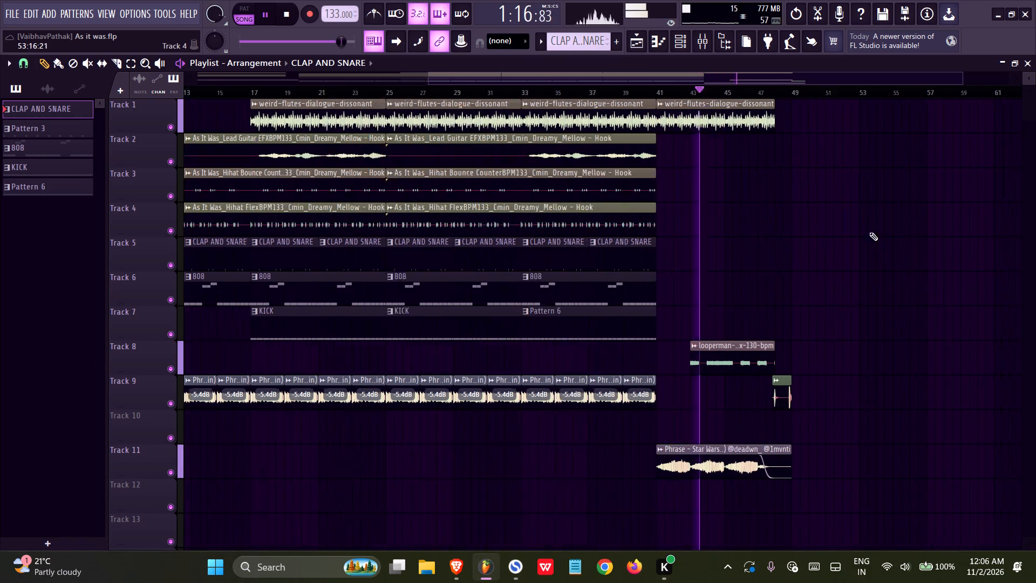
ctrl+drag(797, 106, 636, 447)
drag(647, 458, 799, 463)
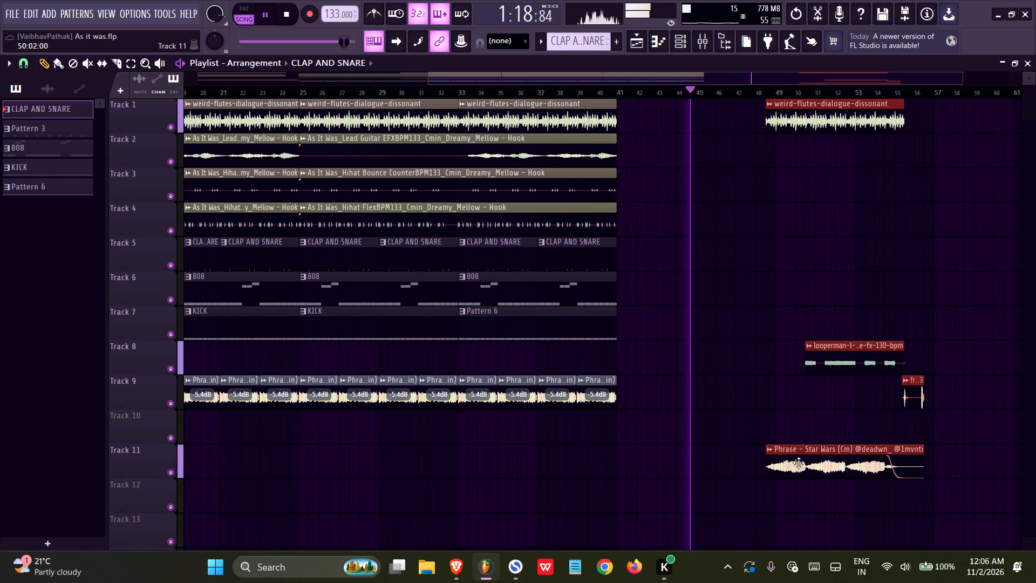
drag(799, 463, 807, 463)
key(space)
ctrl+scroll(785, 493, up, 20)
ctrl+scroll(785, 493, up, 6)
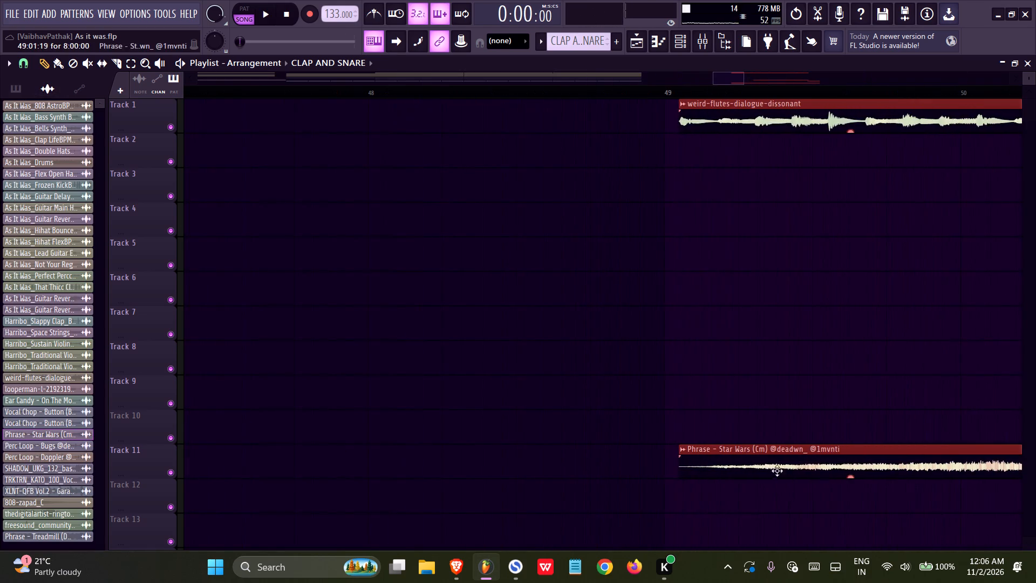
drag(771, 467, 758, 467)
ctrl+scroll(723, 474, up, 11)
click(679, 459)
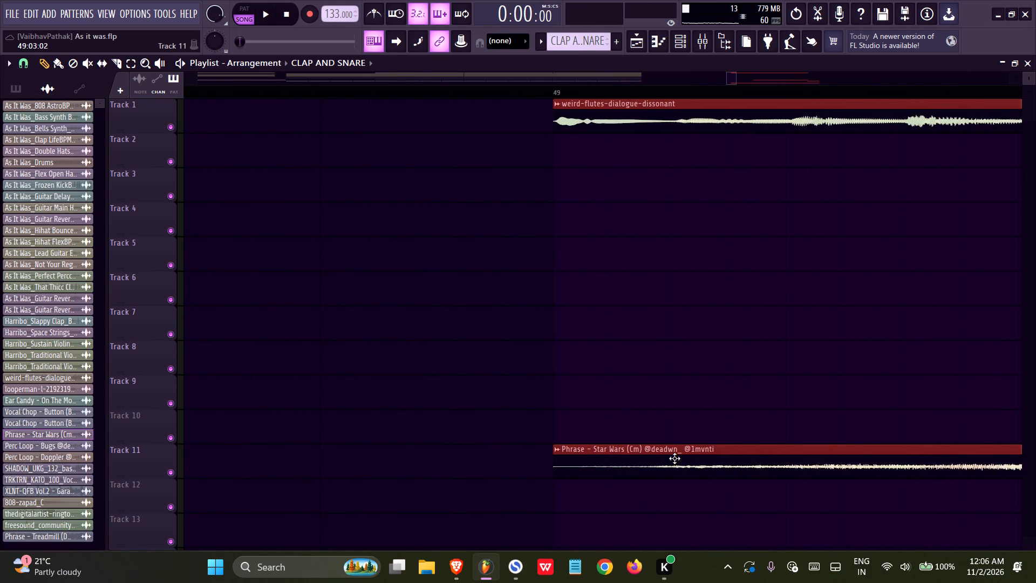
Slice the Lead Guitar and two Hihat hook clips on Tracks 2 to 4 at bar 33.
ctrl+scroll(781, 459, down, 20)
ctrl+scroll(781, 459, down, 13)
ctrl+drag(598, 124, 452, 268)
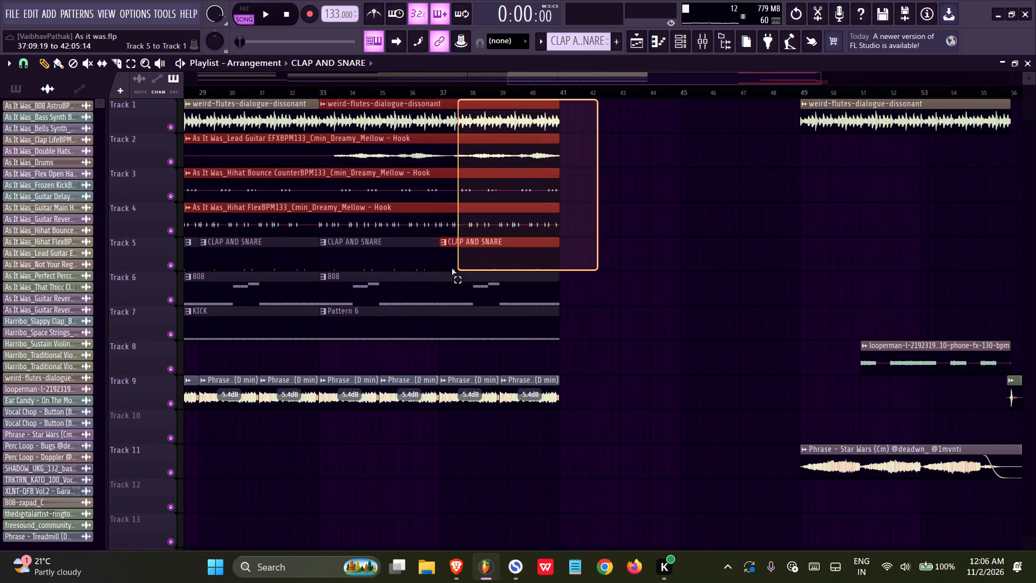
ctrl+drag(452, 268, 322, 345)
ctrl+scroll(312, 358, up, 20)
ctrl+scroll(312, 358, up, 3)
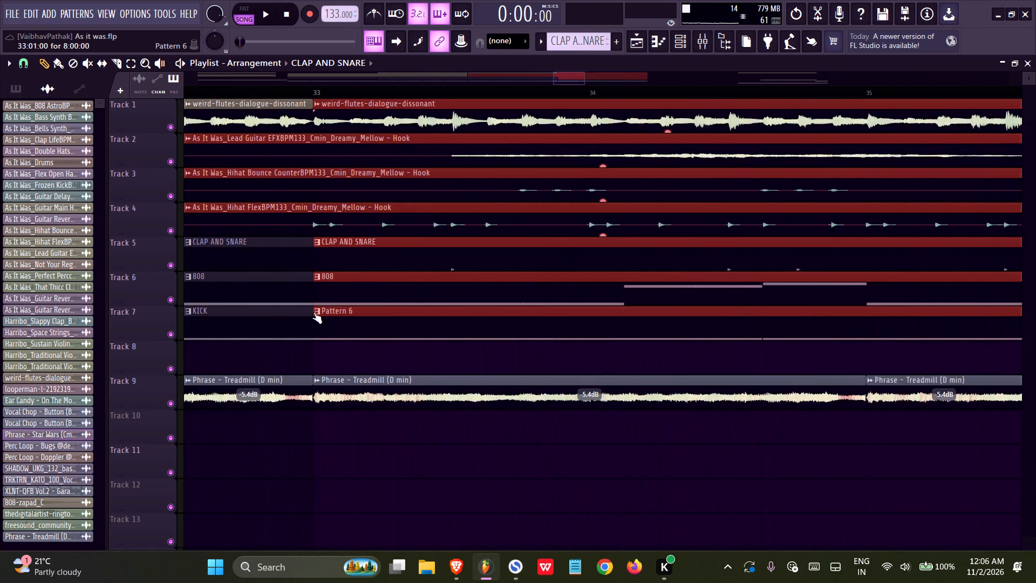
click(112, 67)
ctrl+scroll(291, 209, up, 10)
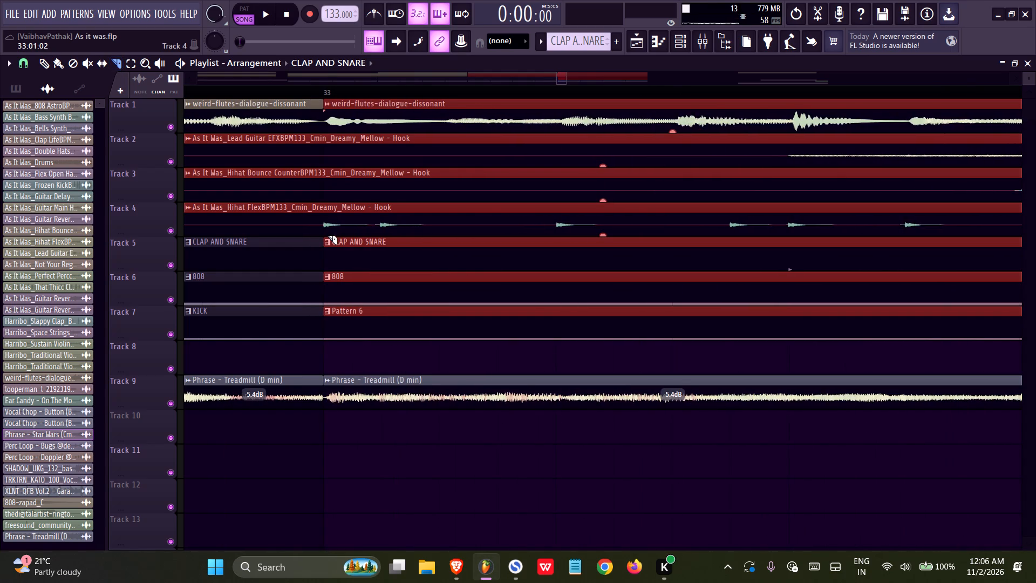
shift+drag(323, 235, 324, 135)
click(43, 61)
Duplicate the clips on Tracks 1 to 7 spanning bars 33 to 41 directly after themselves, starting at bar 41.
ctrl+scroll(154, 196, down, 15)
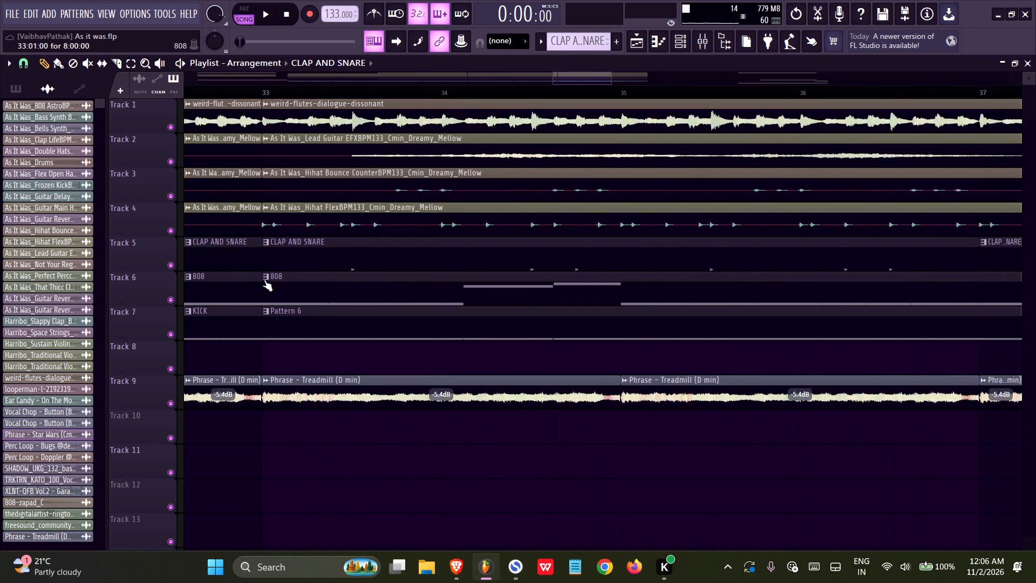
ctrl+scroll(264, 280, down, 13)
ctrl+drag(721, 117, 276, 326)
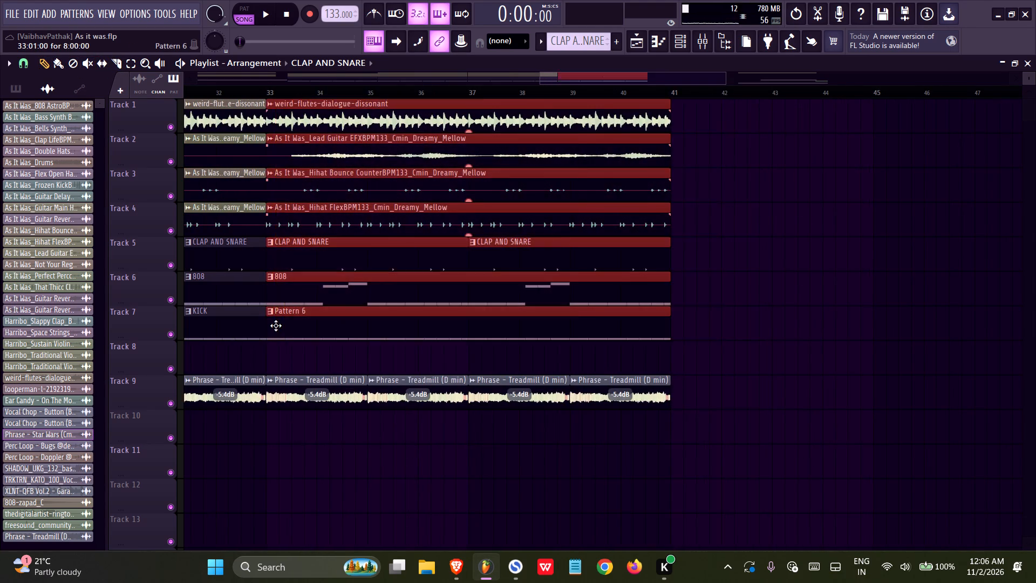
key(ctrl+b)
Duplicate the last two Treadmill phrase clips on Track 9 twice to fill bars 41 to 49.
ctrl+scroll(466, 318, down, 6)
ctrl+drag(505, 360, 401, 401)
key(ctrl+b)
key(ctrl+b)
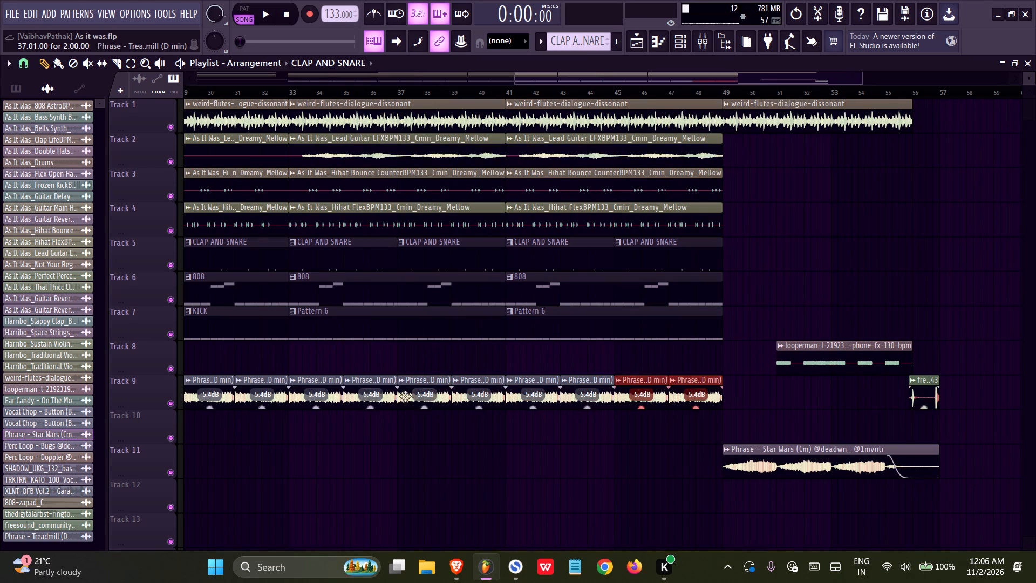
Save the extended project and start playback from the beginning of the arrangement.
key(ctrl+s)
ctrl+scroll(824, 241, down, 11)
drag(193, 89, 86, 96)
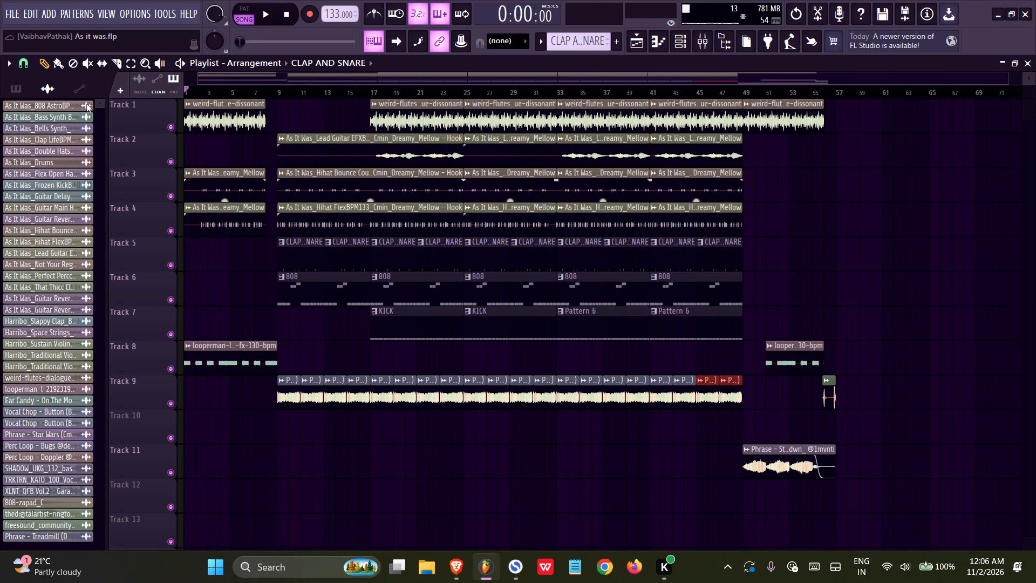
key(space)
key(ctrl+s)
Switch to Simplenote and delete both existing lines of the note.
click(502, 556)
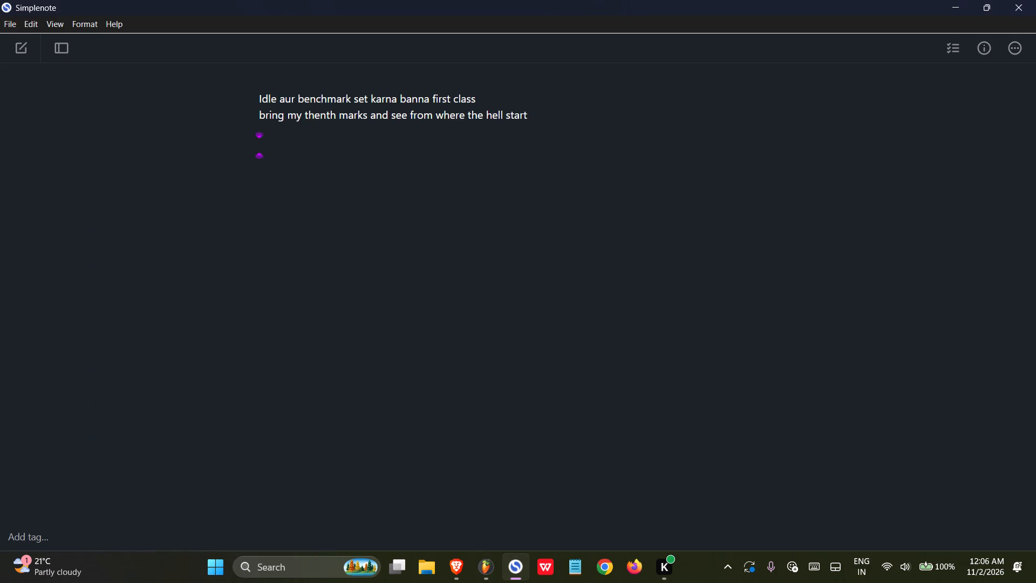
drag(540, 113, 143, 96)
key(BackSpace)
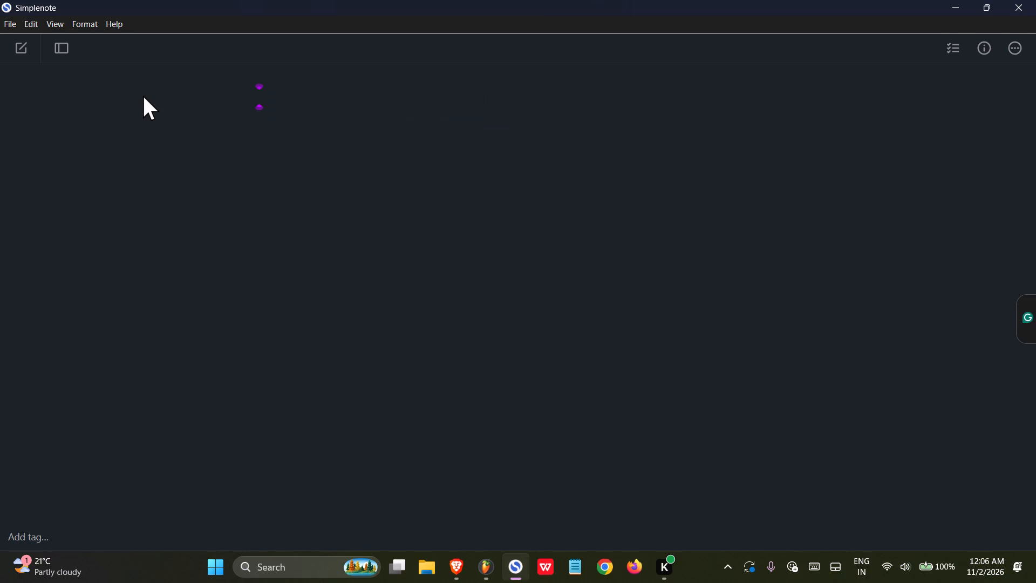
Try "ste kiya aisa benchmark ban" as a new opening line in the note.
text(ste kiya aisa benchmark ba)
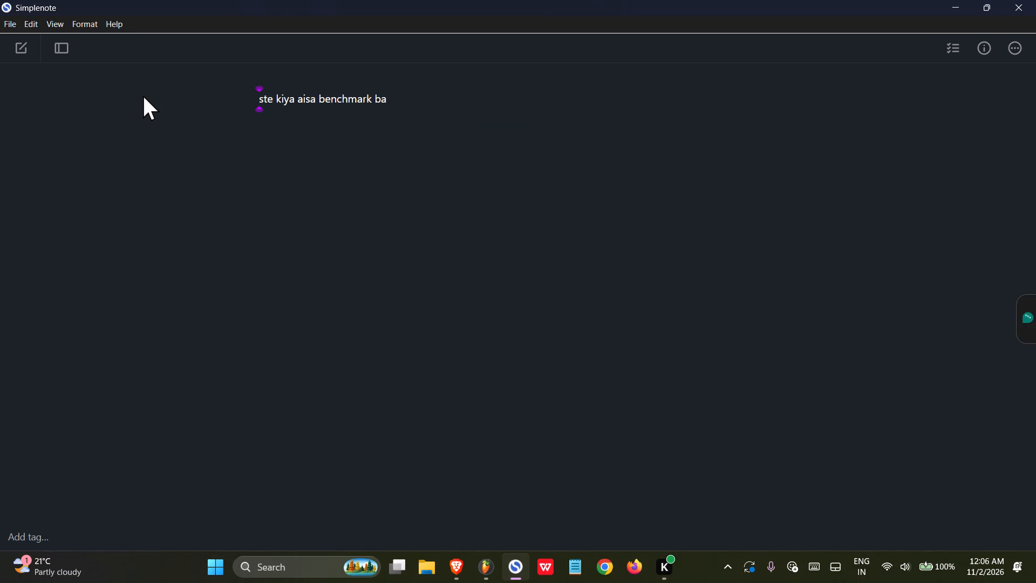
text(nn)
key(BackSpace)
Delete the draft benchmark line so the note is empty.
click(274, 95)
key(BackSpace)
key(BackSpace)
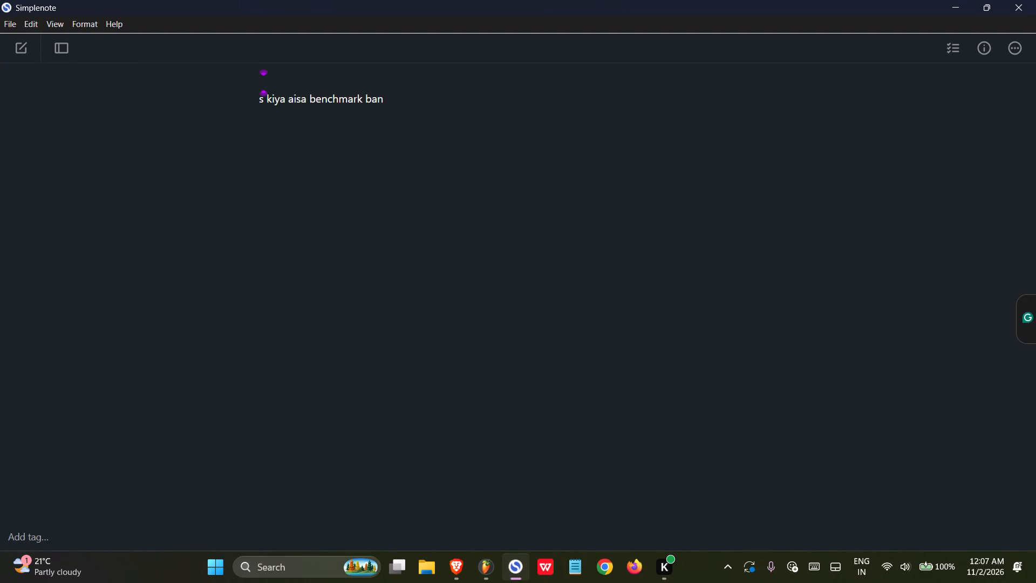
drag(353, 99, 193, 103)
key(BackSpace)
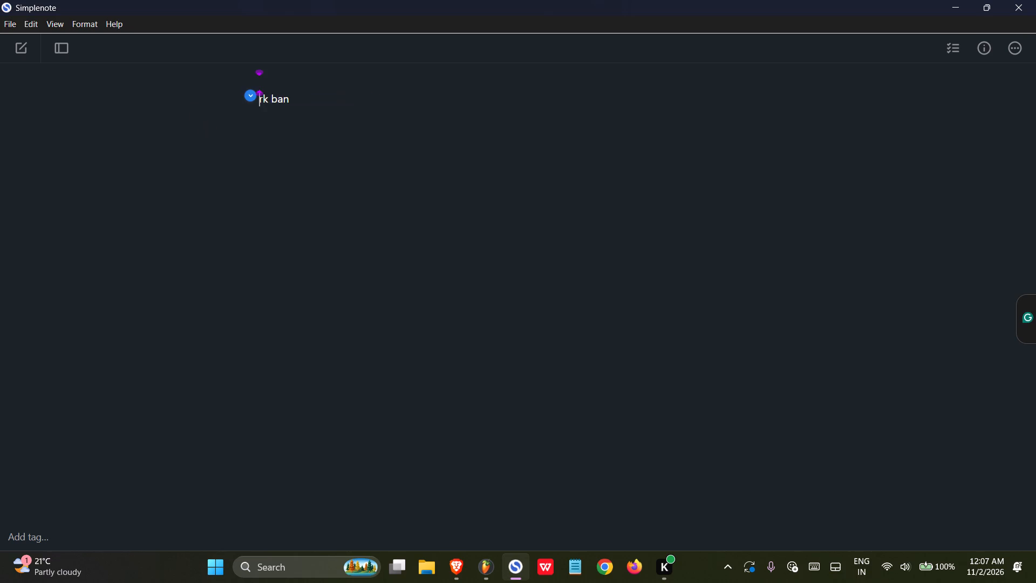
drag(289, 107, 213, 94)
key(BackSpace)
Switch to FL Studio, restart playback of the arrangement, and save the project.
click(481, 564)
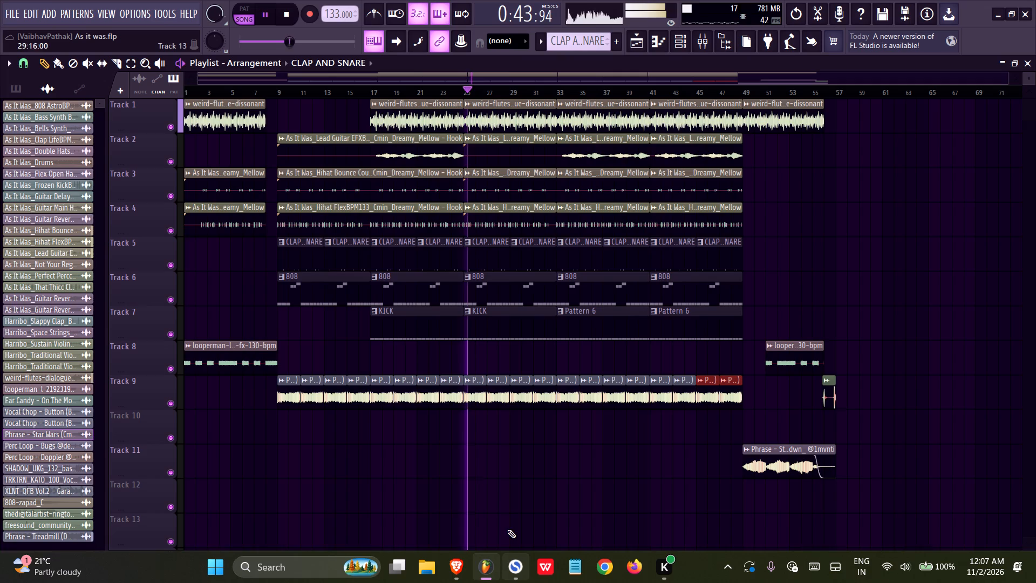
key(space)
key(space)
key(ctrl+s)
Switch to Simplenote and write a new first line beginning "black money moves lage karo cann".
click(510, 572)
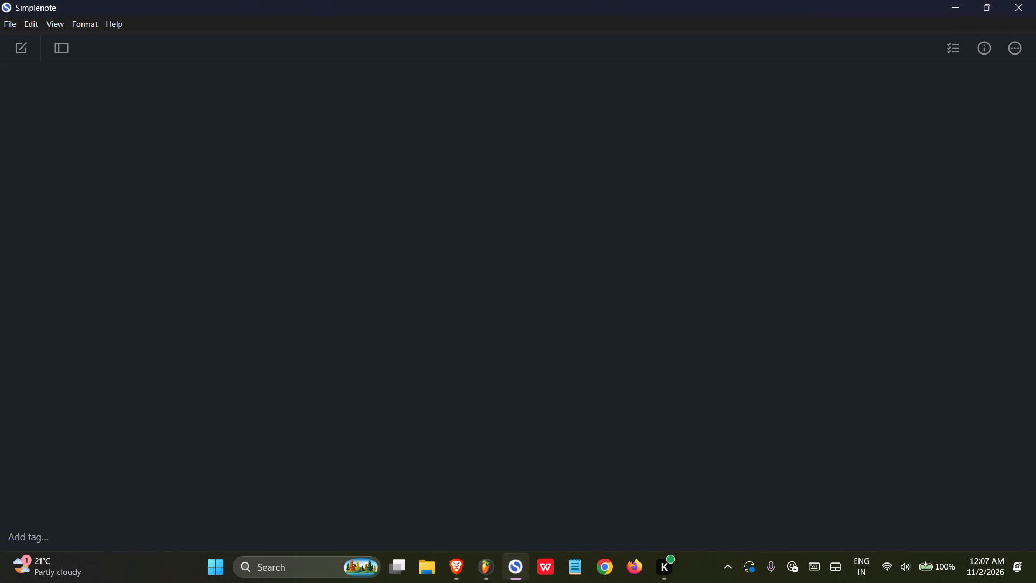
text(black money moves lage karo cann)
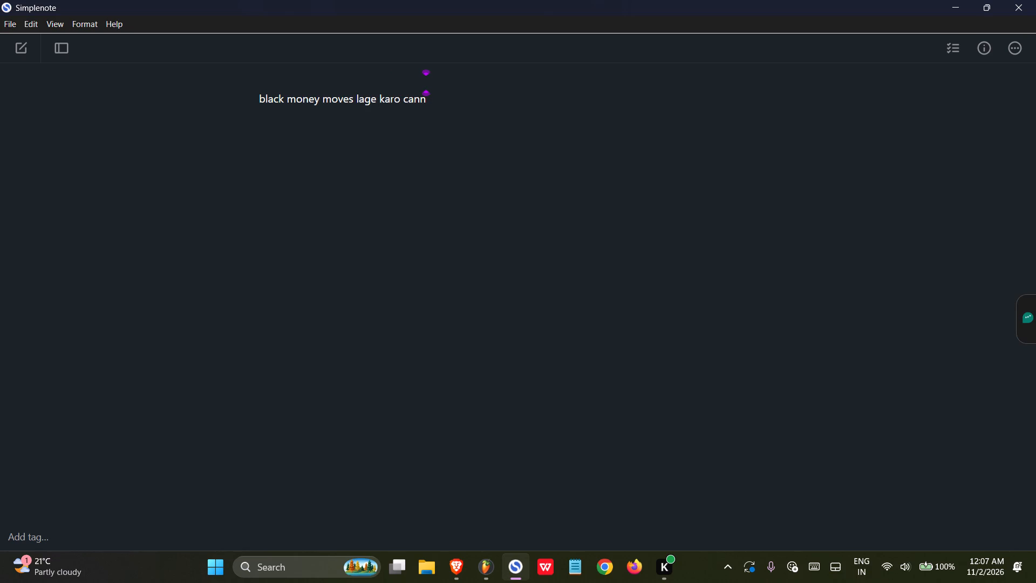
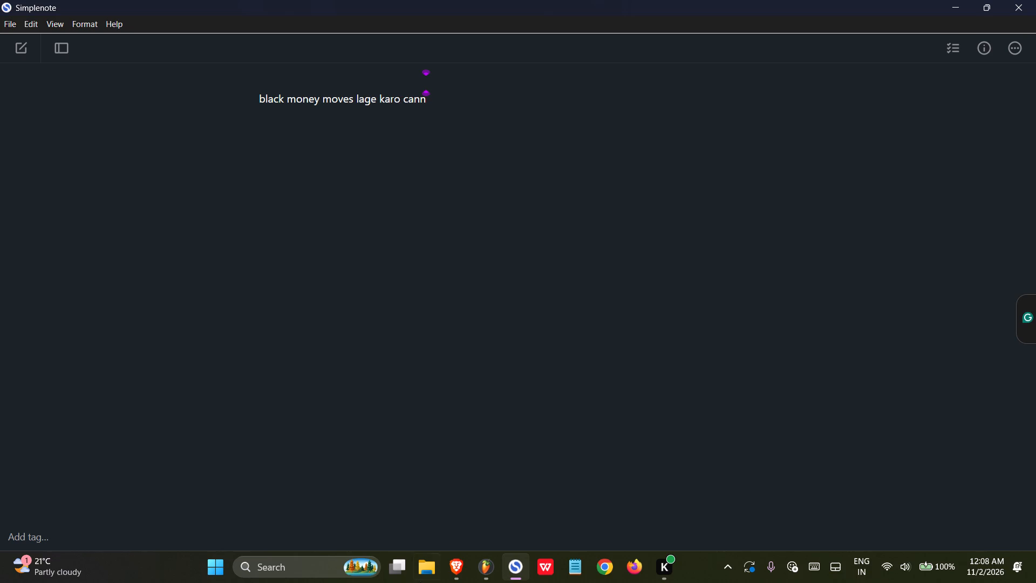
Switch to FL Studio and delete the Phrase - Treadmill clips on Track 9 between bars 33 and 41.
click(496, 568)
ctrl+scroll(575, 354, up, 4)
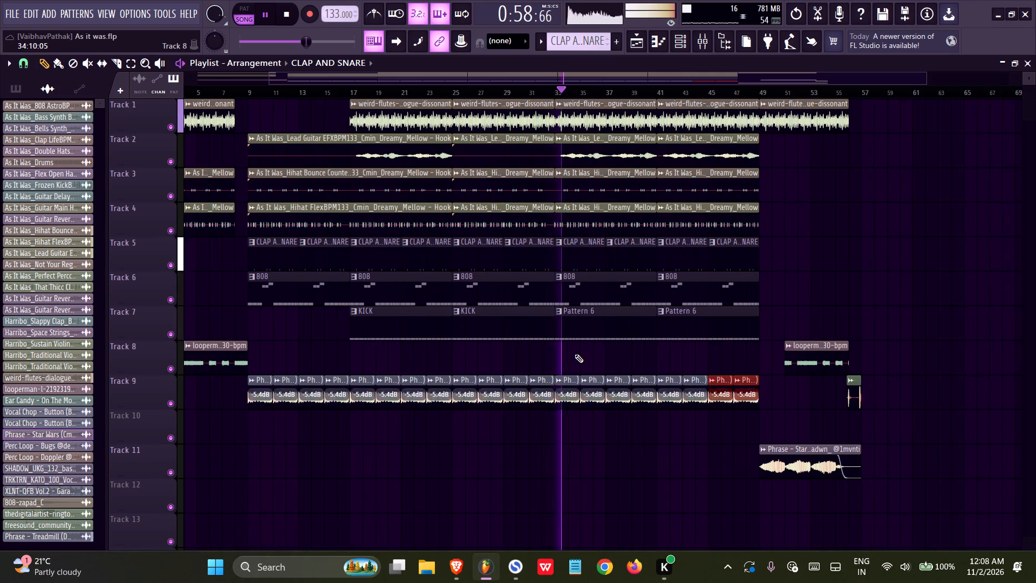
ctrl+scroll(575, 354, up, 13)
key(space)
right_drag(524, 365, 557, 390)
right_drag(628, 373, 637, 399)
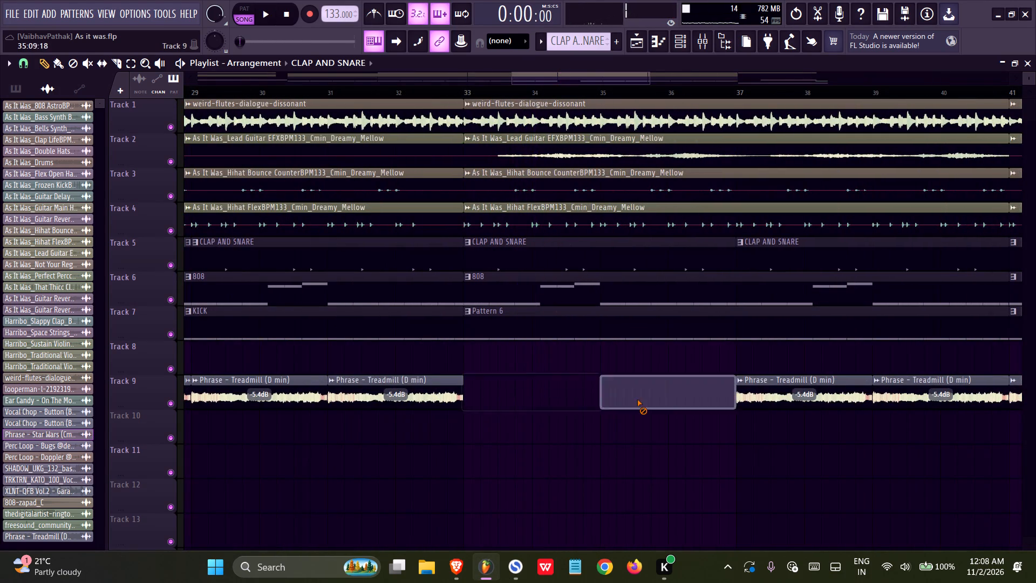
right_drag(637, 399, 616, 375)
click(451, 85)
key(space)
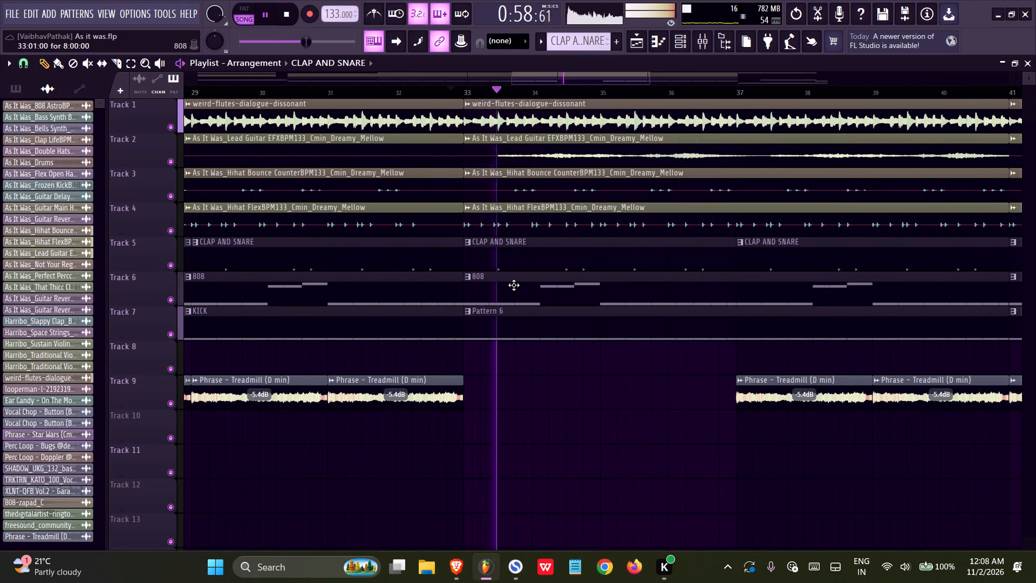
ctrl+scroll(514, 285, down, 12)
right_drag(582, 368, 592, 377)
right_drag(599, 372, 589, 381)
Delete the 808 clip on Track 6 and the Pattern 6 clip on Track 7 that start at bar 33.
key(space)
right_click(521, 297)
key(space)
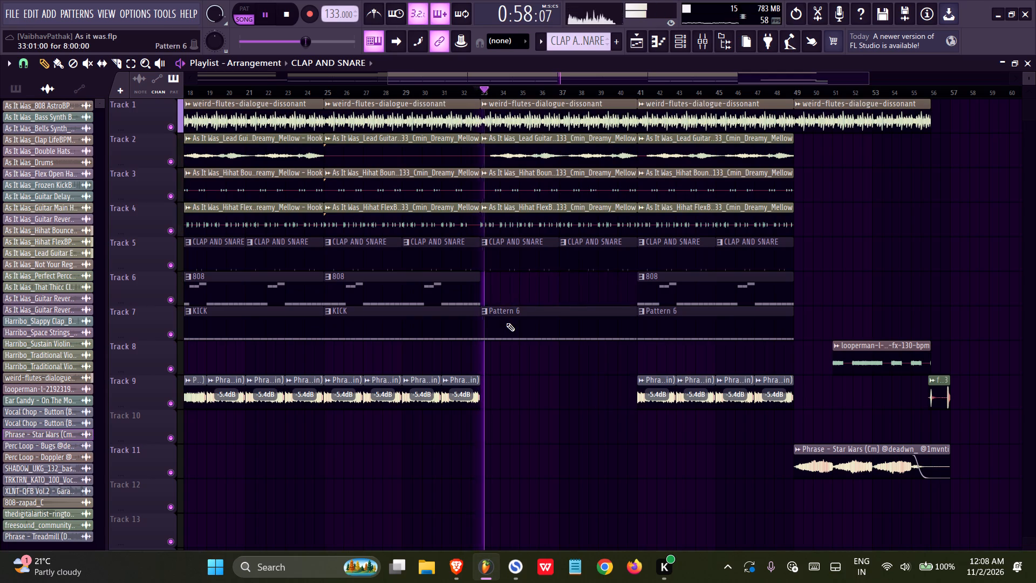
right_click(506, 323)
Delete the two CLAP AND SNARE clips on Track 5 between bars 33 and 41, and save the project.
ctrl+scroll(496, 322, up, 14)
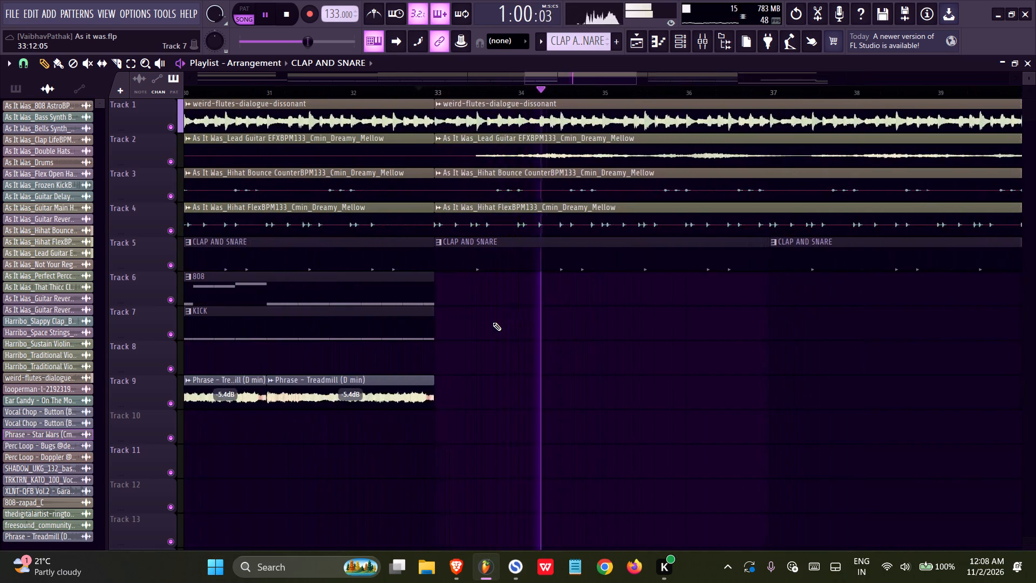
right_click(531, 259)
ctrl+scroll(499, 273, down, 11)
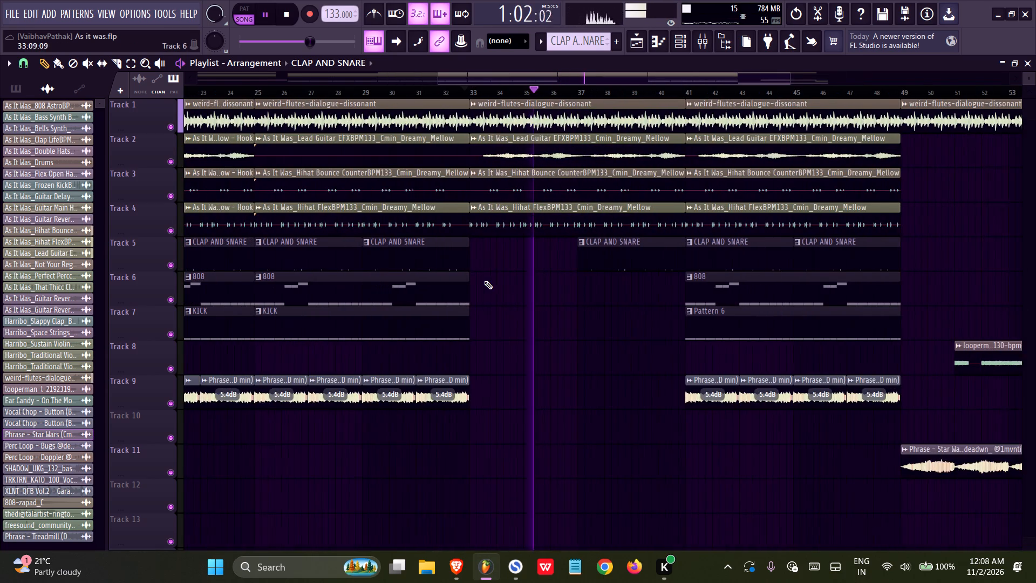
right_click(590, 260)
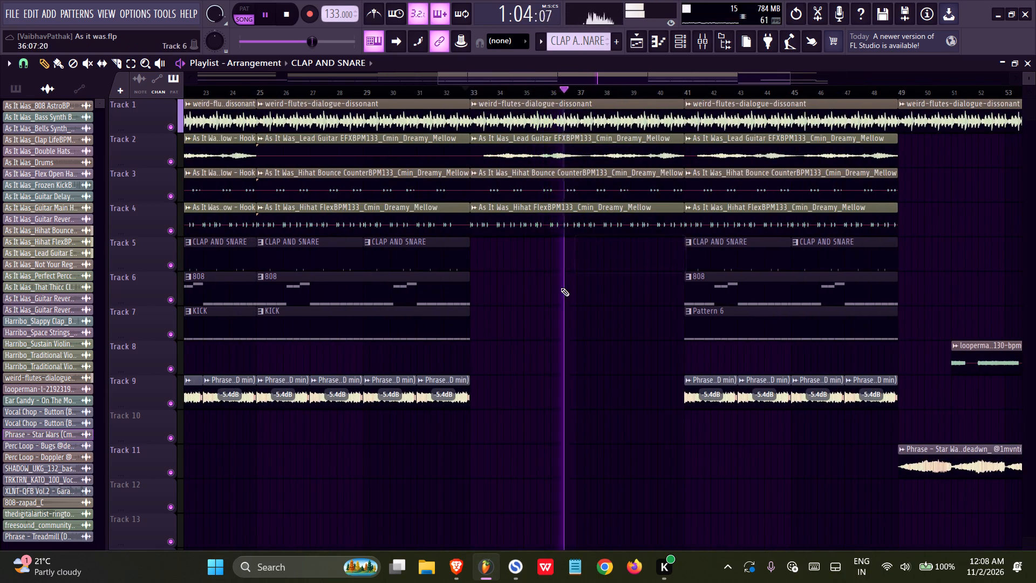
scroll(561, 288, down, 4)
scroll(533, 294, up, 6)
ctrl+scroll(531, 294, down, 5)
key(ctrl+s)
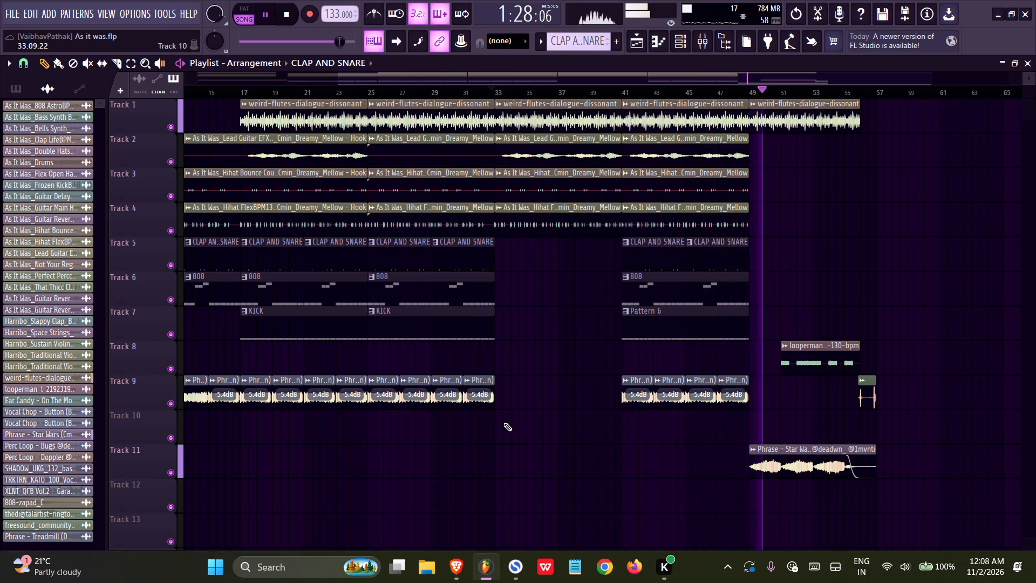
Restart playback of the arrangement from the beginning and save the project.
ctrl+scroll(503, 423, down, 6)
scroll(503, 423, left, 1)
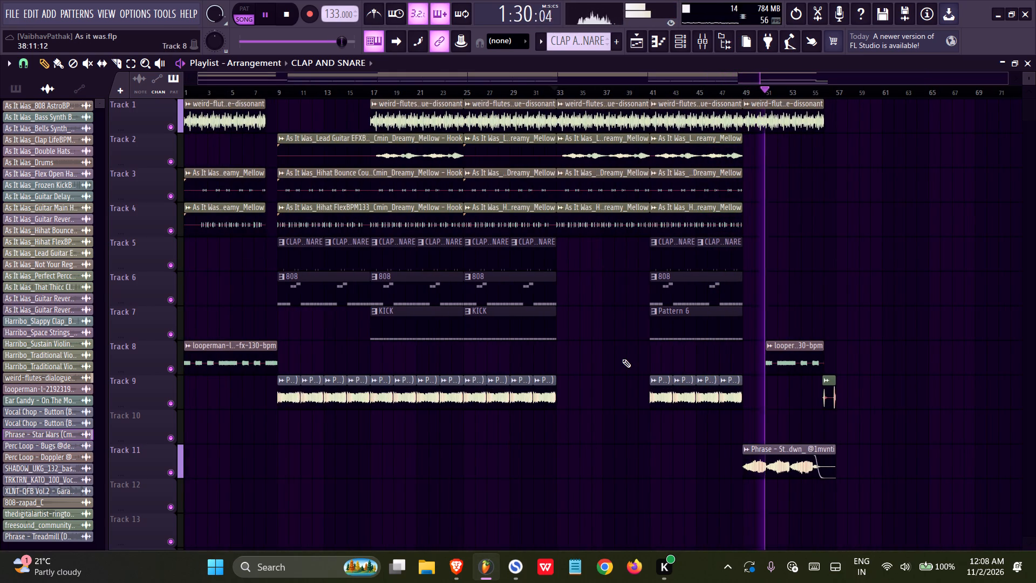
key(ctrl+s)
key(space)
double_click(285, 13)
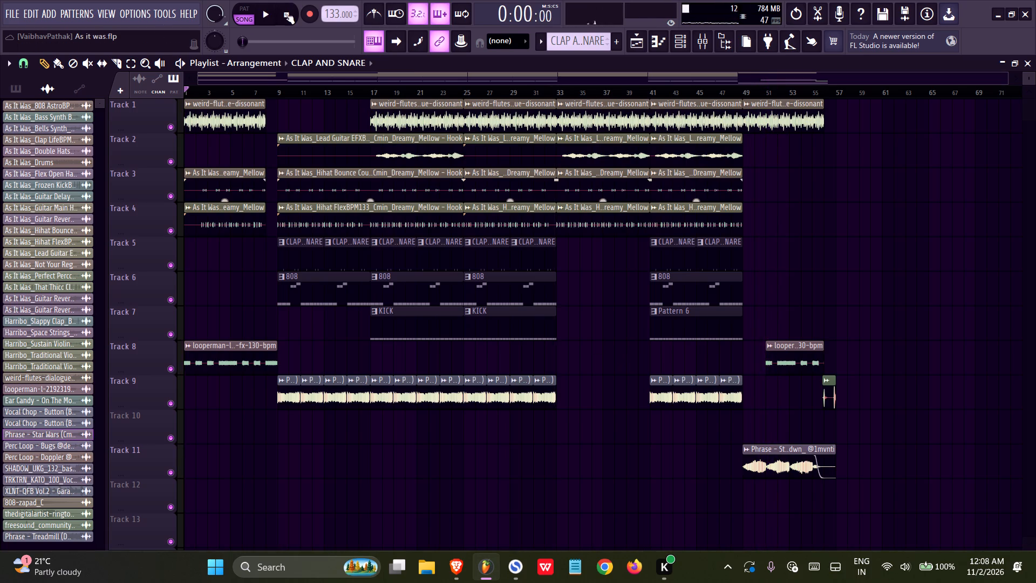
click(261, 17)
key(ctrl+s)
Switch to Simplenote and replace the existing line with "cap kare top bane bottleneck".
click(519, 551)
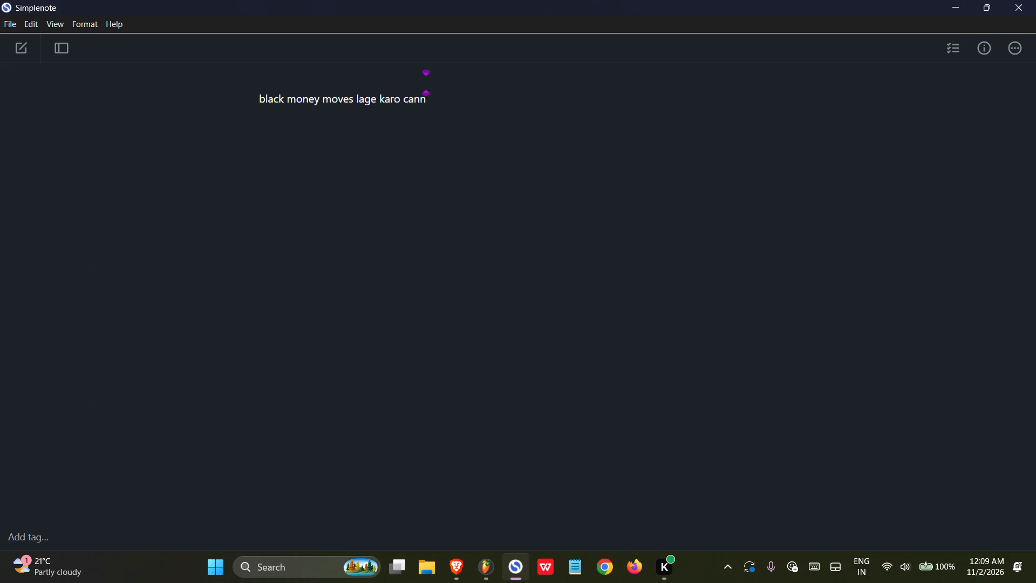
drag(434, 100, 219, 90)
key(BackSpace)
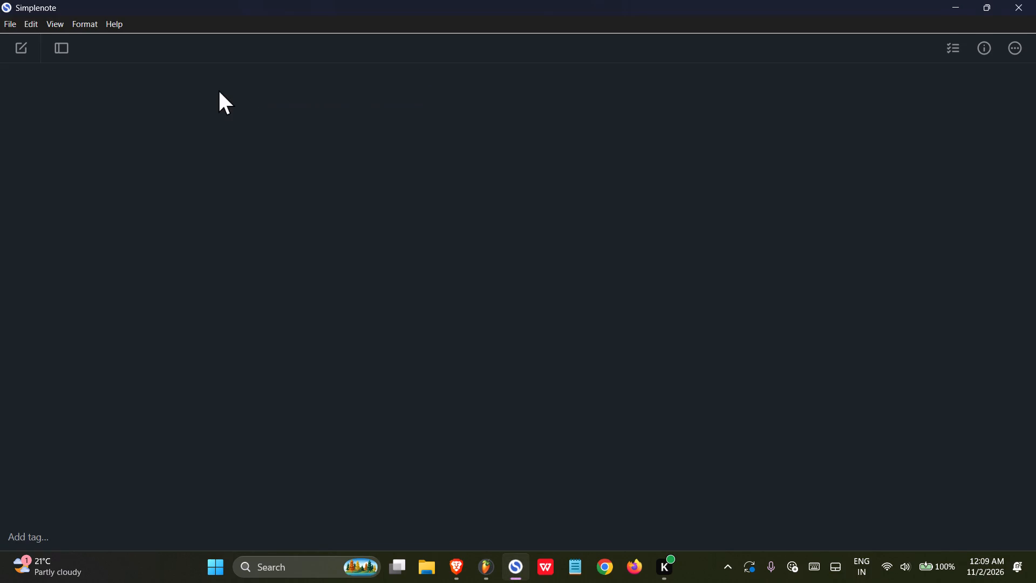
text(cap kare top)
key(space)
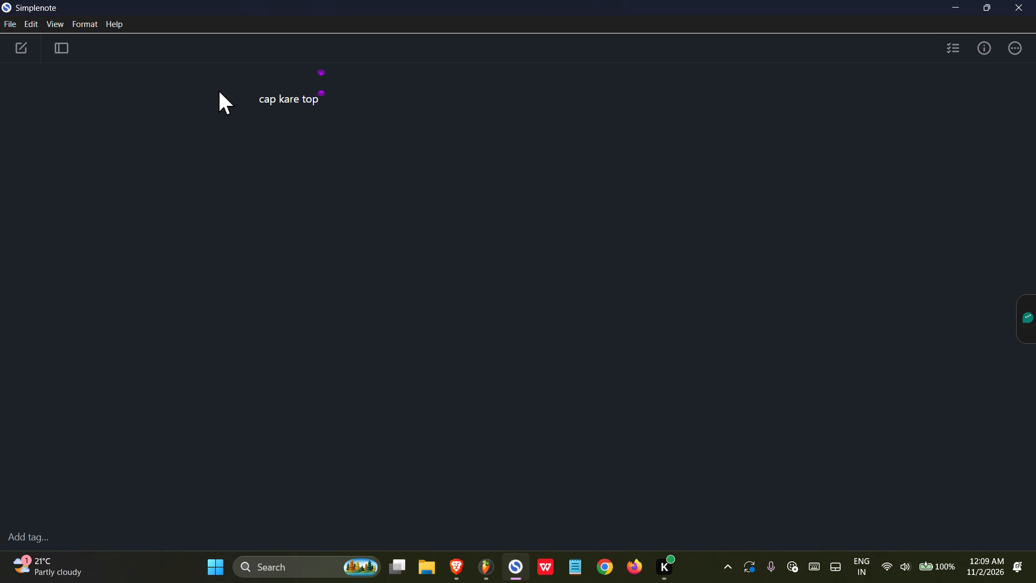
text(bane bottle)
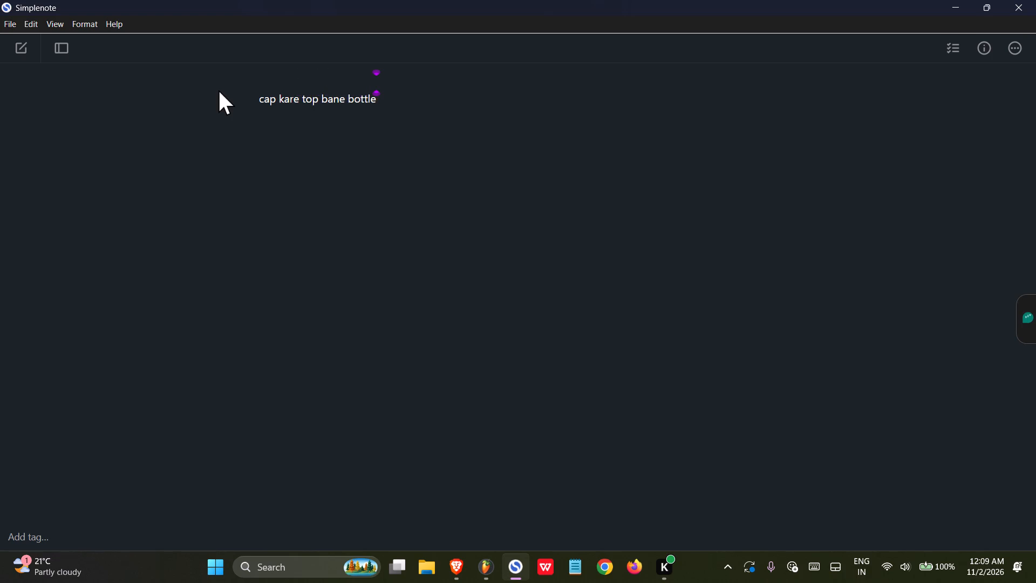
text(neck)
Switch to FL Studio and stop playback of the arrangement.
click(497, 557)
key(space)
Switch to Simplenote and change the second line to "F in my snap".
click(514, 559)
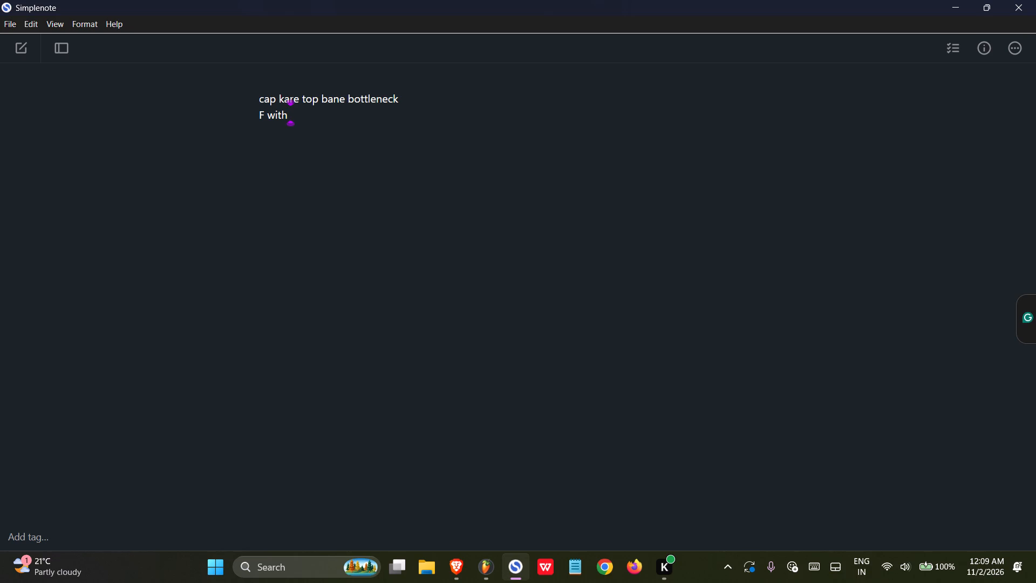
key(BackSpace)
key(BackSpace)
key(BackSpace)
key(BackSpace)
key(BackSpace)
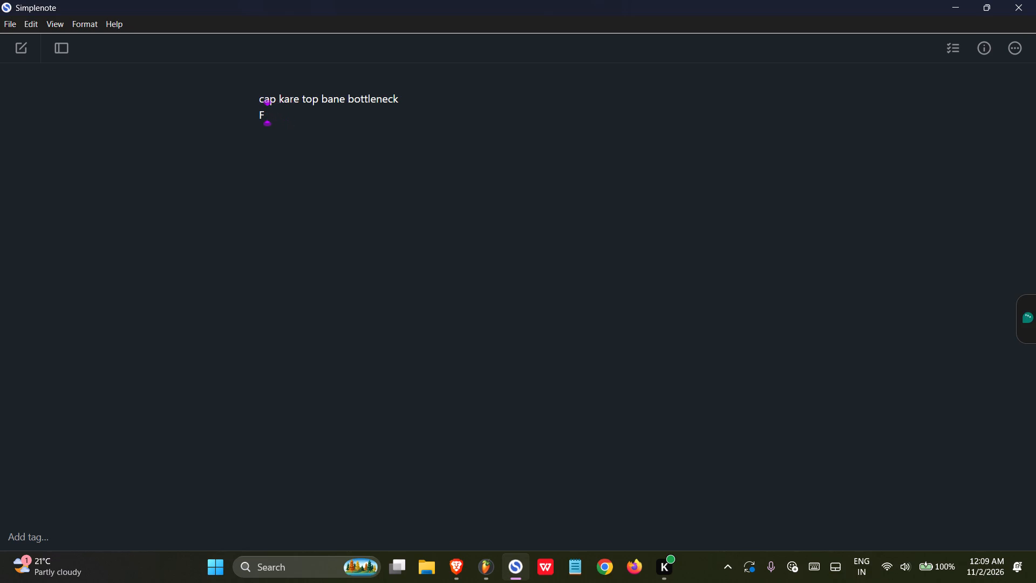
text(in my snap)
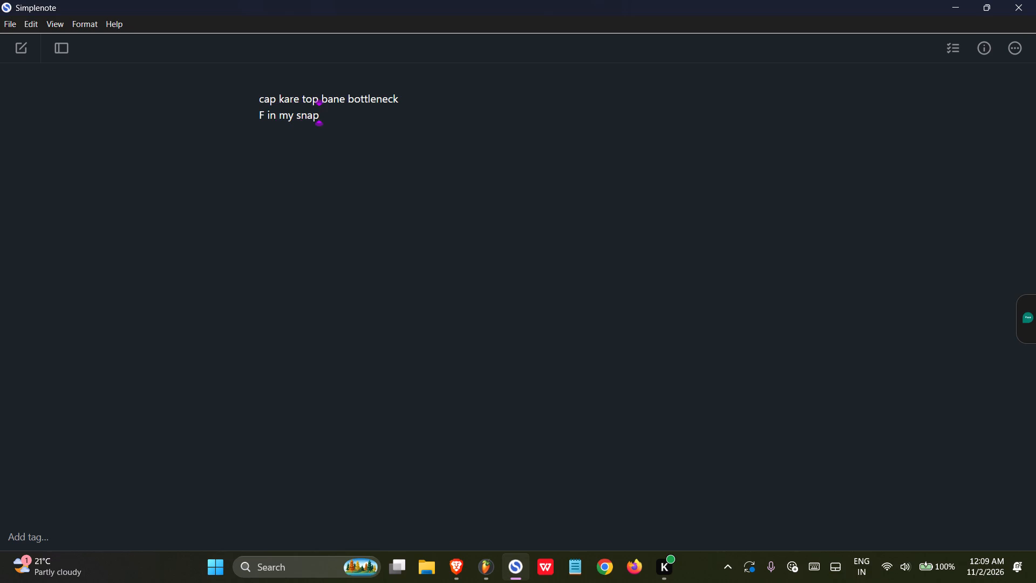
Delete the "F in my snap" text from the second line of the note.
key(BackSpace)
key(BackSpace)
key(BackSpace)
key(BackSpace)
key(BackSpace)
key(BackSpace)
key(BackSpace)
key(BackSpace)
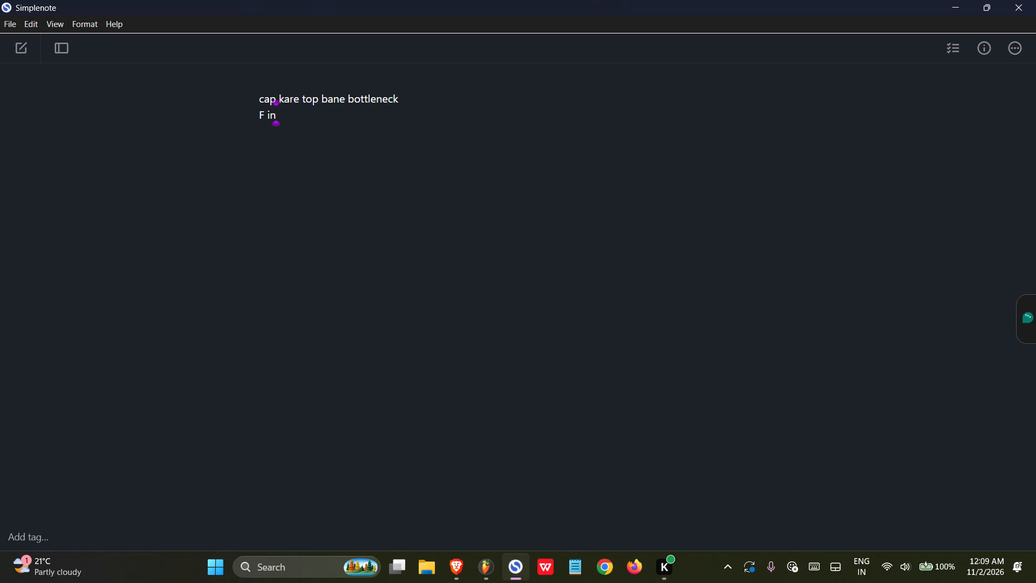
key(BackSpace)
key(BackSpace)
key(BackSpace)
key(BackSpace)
Switch to FL Studio and start playback of the arrangement.
click(501, 571)
key(space)
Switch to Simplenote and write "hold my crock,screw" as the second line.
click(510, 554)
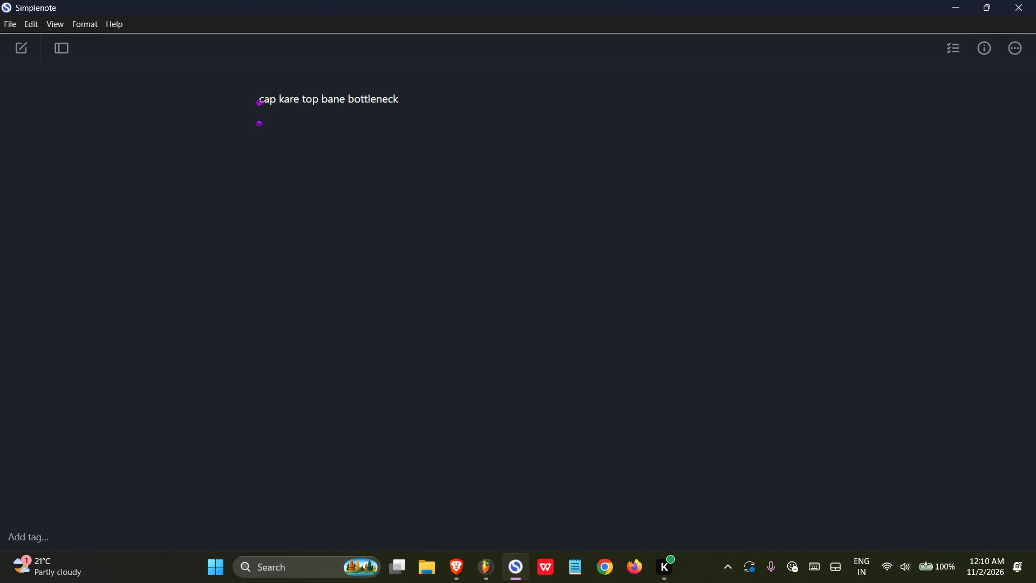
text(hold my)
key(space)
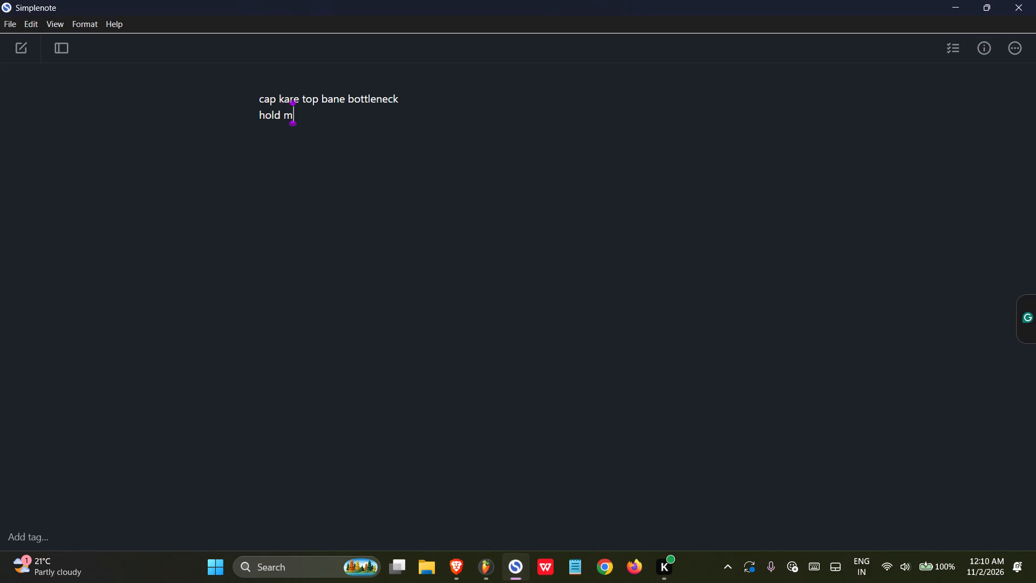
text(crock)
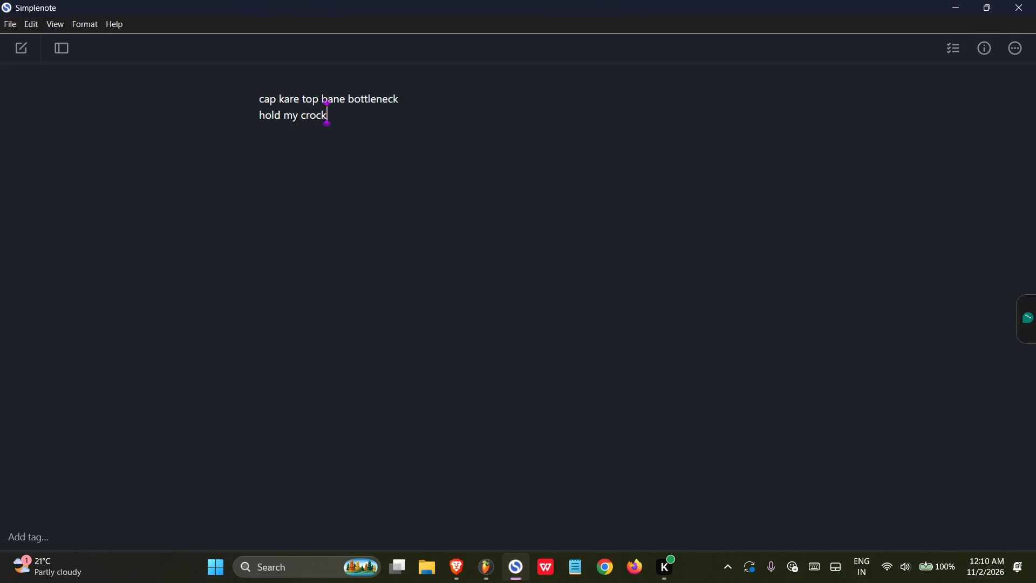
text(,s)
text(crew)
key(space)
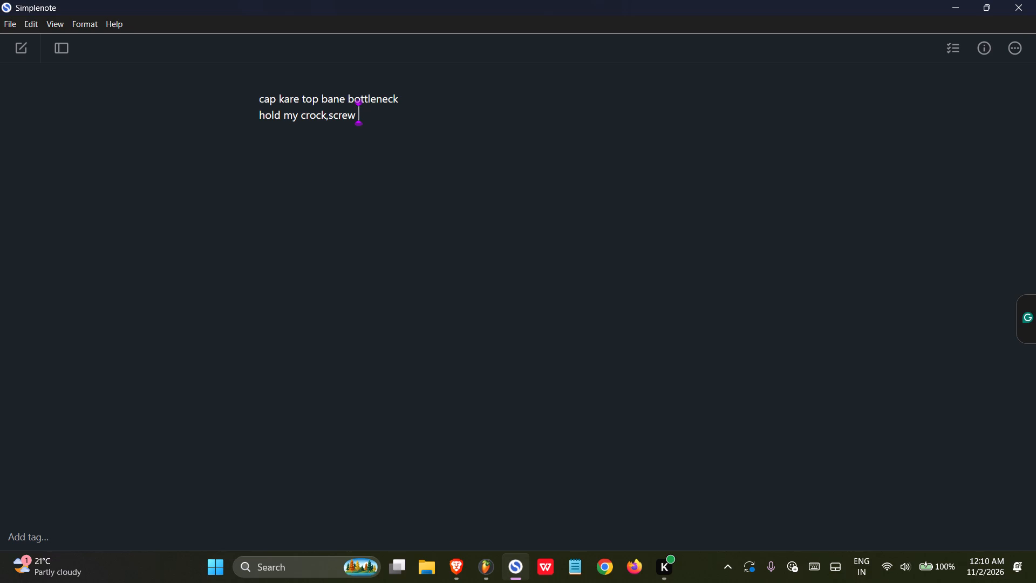
Switch to FL Studio and restart playback of the arrangement.
click(501, 575)
key(space)
key(space)
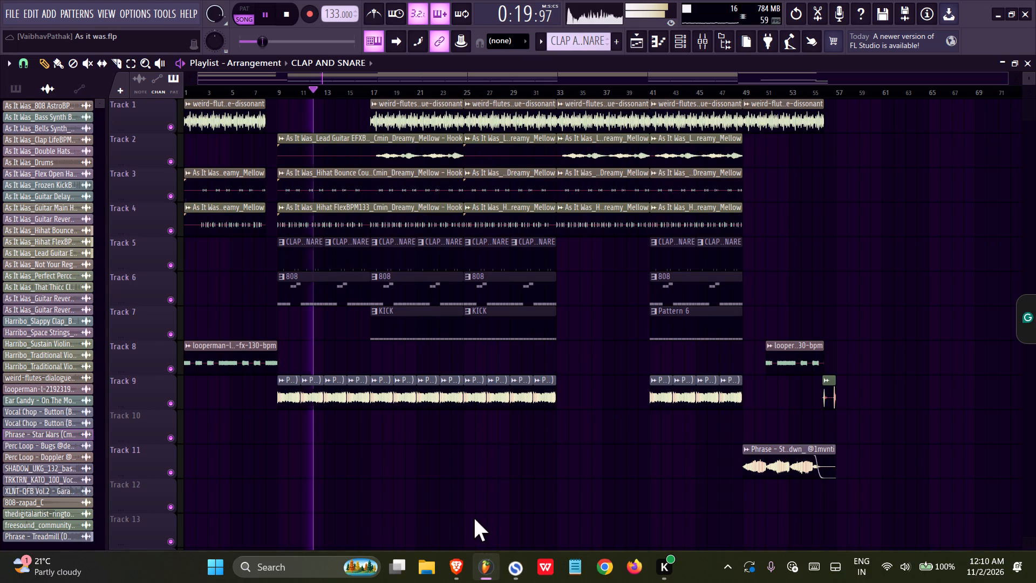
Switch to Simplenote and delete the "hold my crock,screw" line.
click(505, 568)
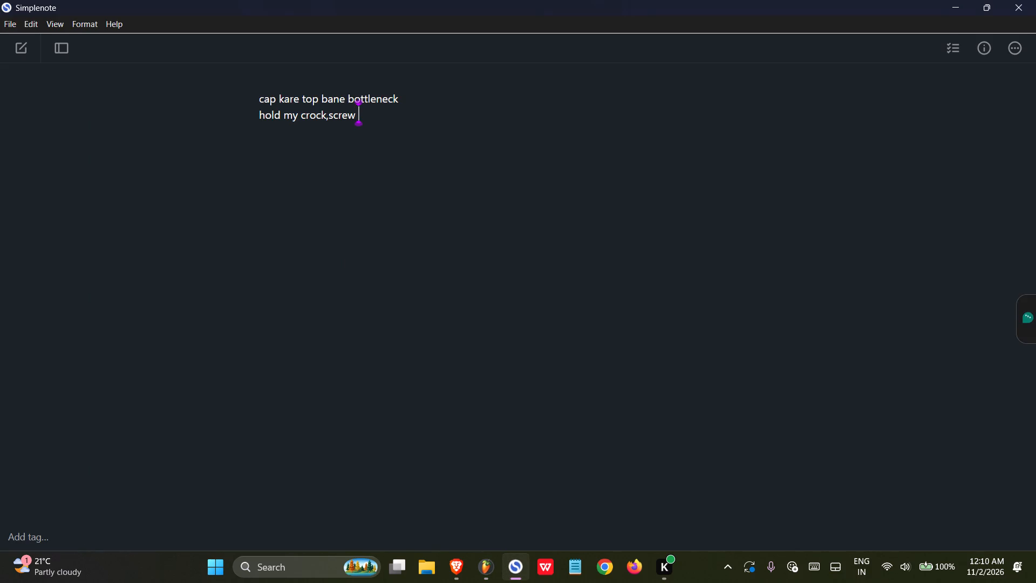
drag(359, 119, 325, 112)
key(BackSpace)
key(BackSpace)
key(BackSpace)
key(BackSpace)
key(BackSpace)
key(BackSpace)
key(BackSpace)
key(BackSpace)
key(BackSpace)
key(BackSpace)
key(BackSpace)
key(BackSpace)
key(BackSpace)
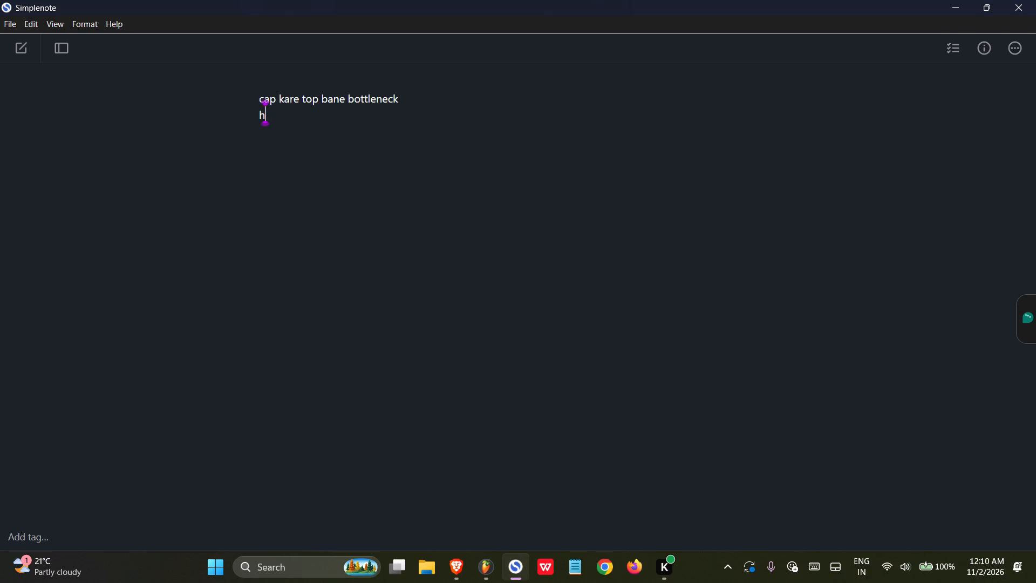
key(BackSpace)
Clear all text from the note and close Simplenote.
key(ctrl+a)
key(BackSpace)
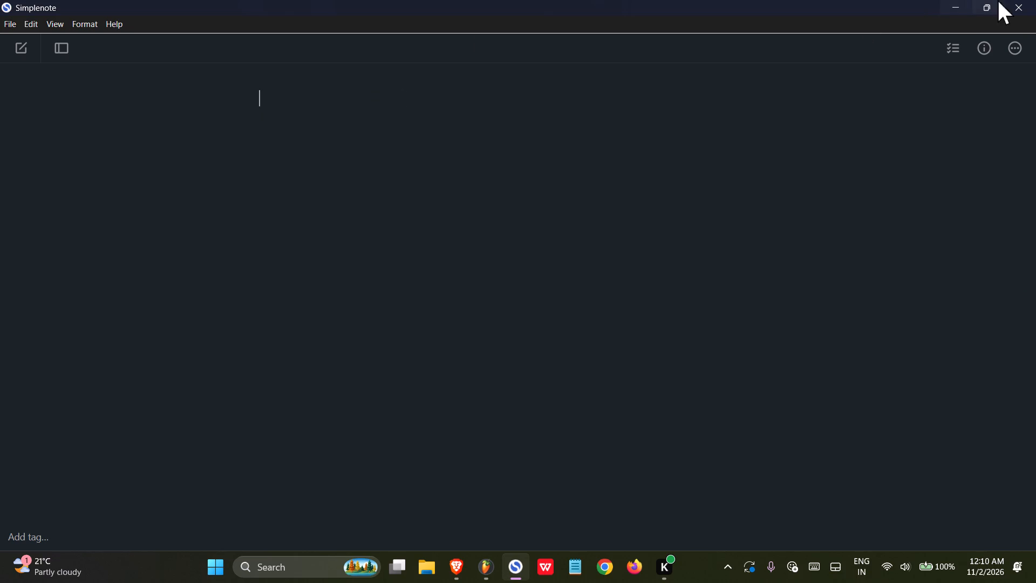
click(1017, 0)
Review the FL Studio arrangement during playback, looking over the lower tracks and the gap between bars 33 and 41.
click(567, 392)
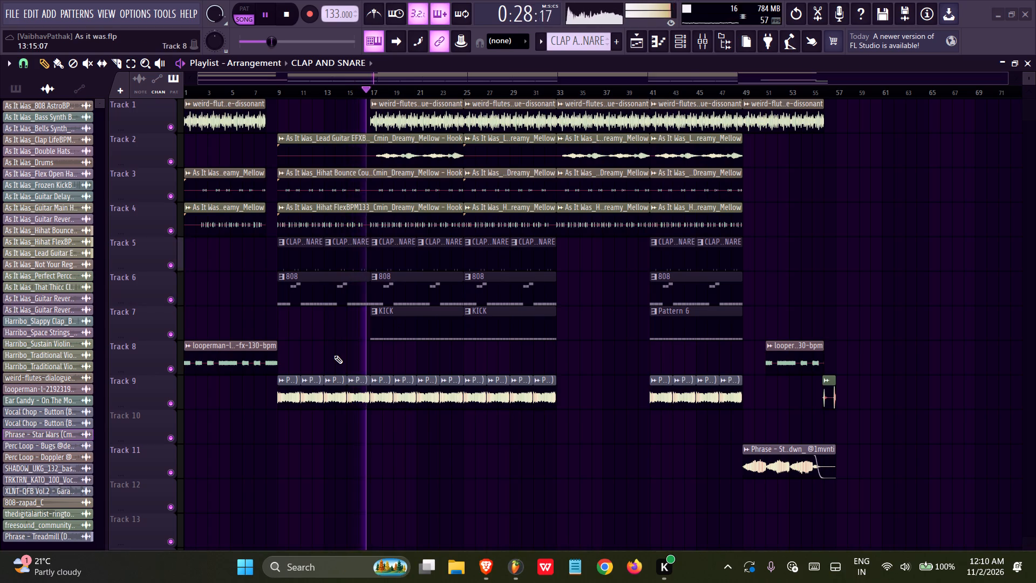
scroll(364, 367, down, 5)
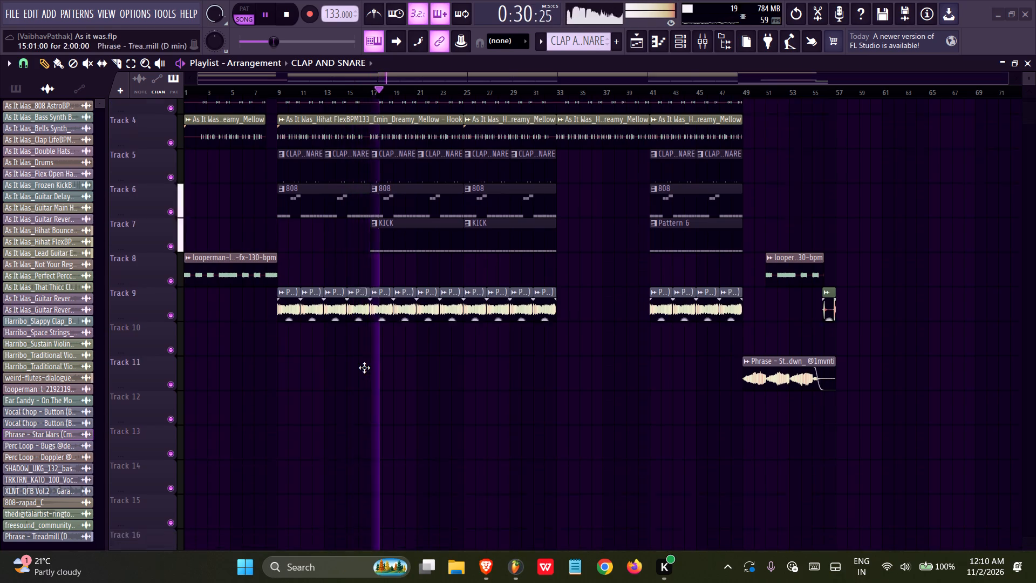
scroll(367, 368, down, 10)
scroll(384, 371, up, 13)
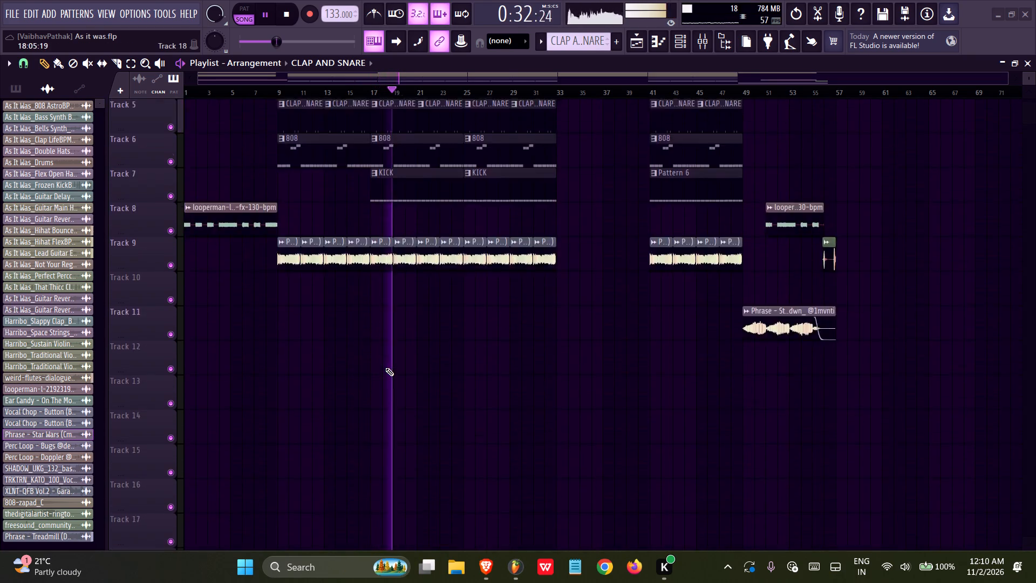
scroll(385, 368, up, 3)
scroll(319, 354, up, 5)
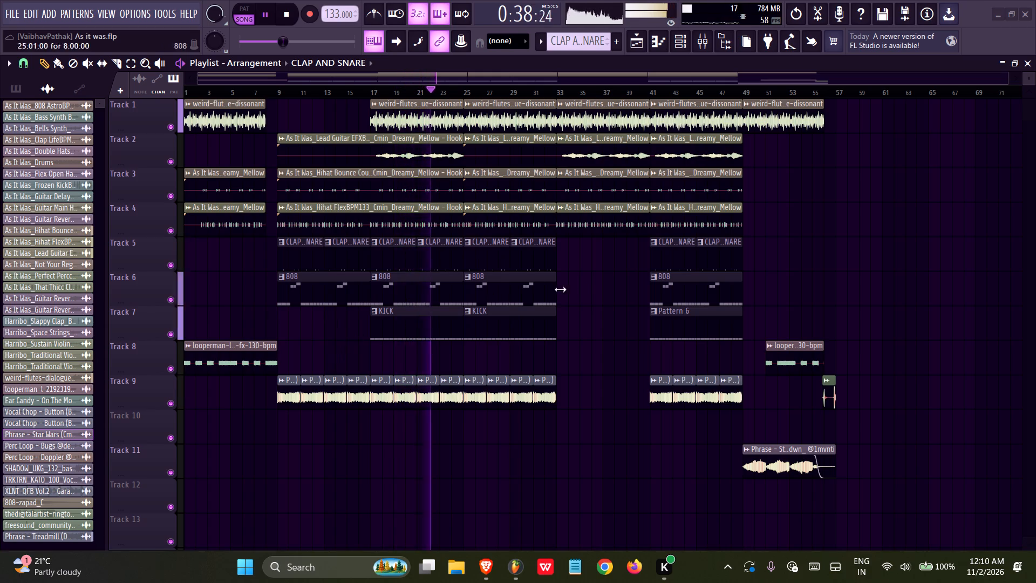
right_click(584, 276)
scroll(589, 276, down, 5)
scroll(592, 278, up, 5)
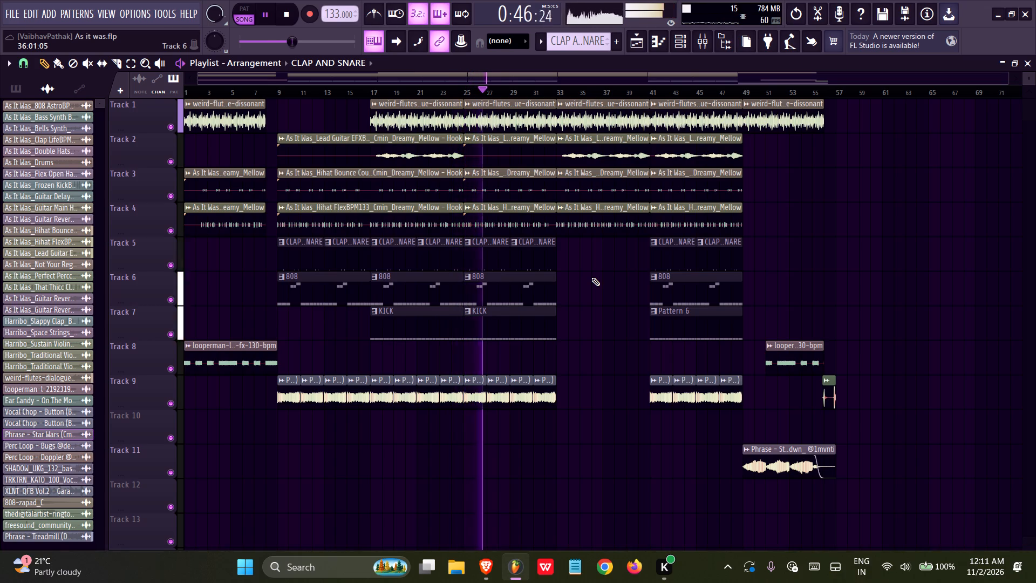
Lower the volume of the Clap [ Fifties ] mixer track slightly, then return to the playlist and save the project.
click(702, 38)
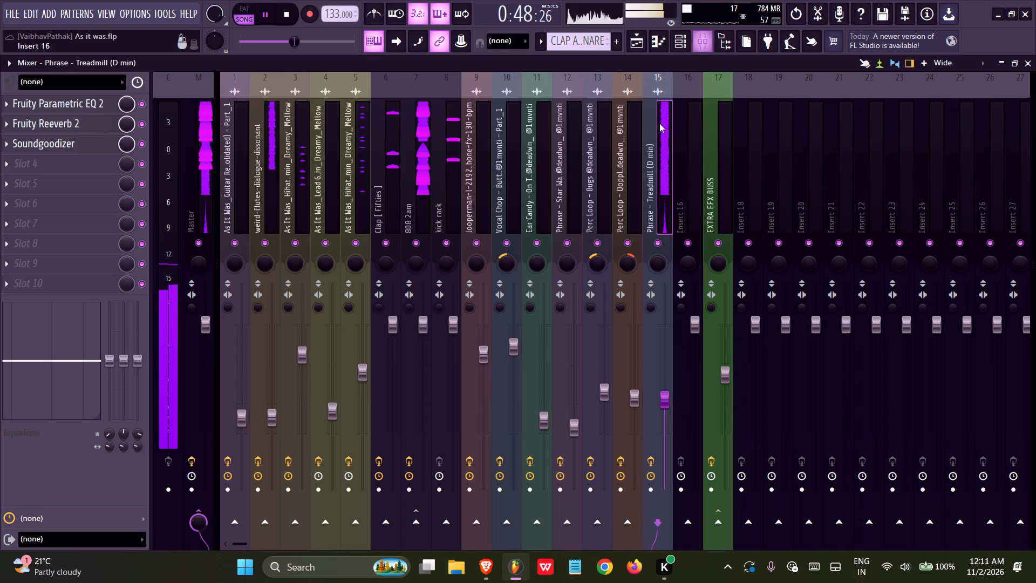
click(444, 199)
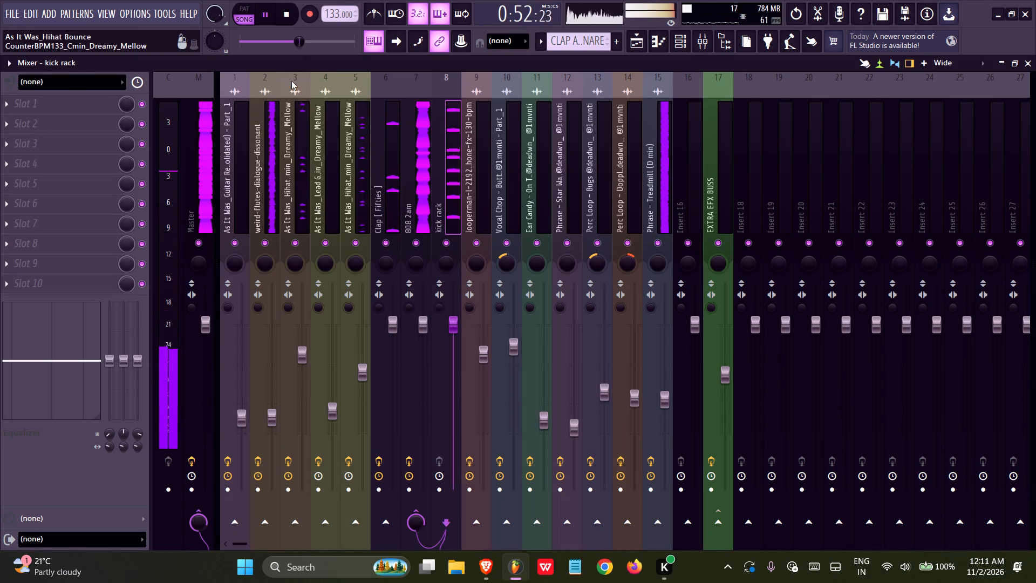
click(394, 204)
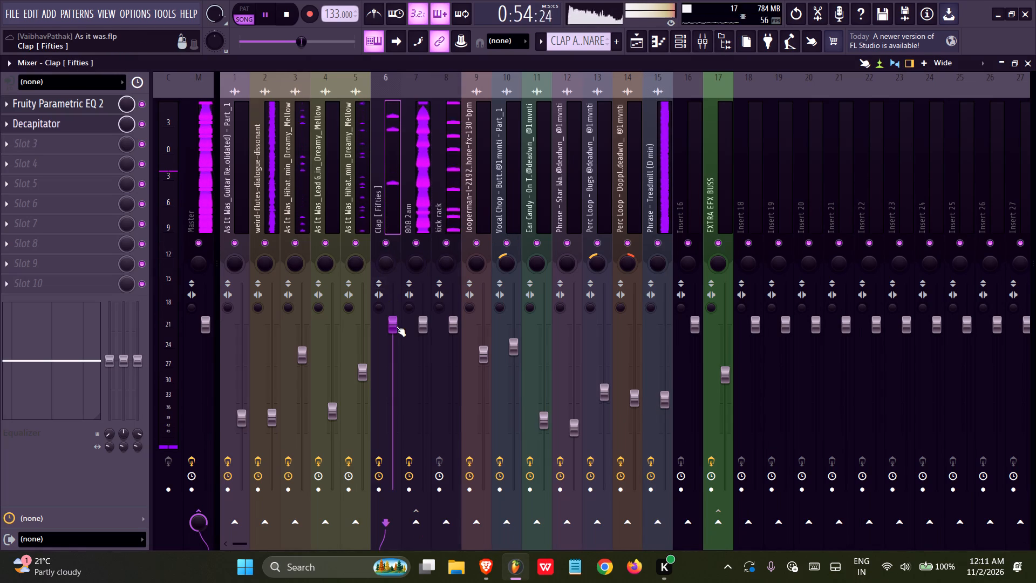
drag(392, 323, 385, 376)
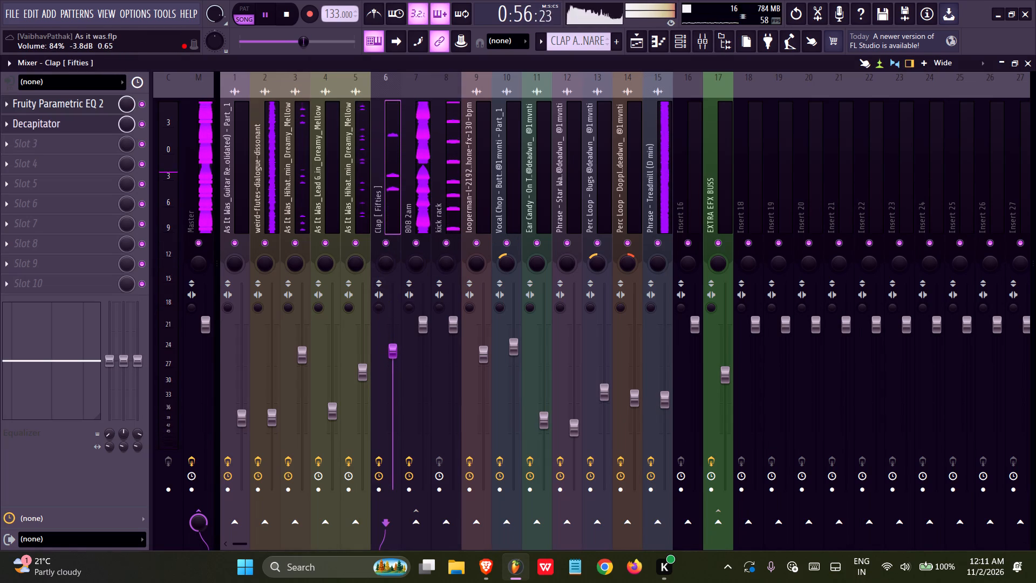
drag(385, 376, 386, 356)
click(632, 45)
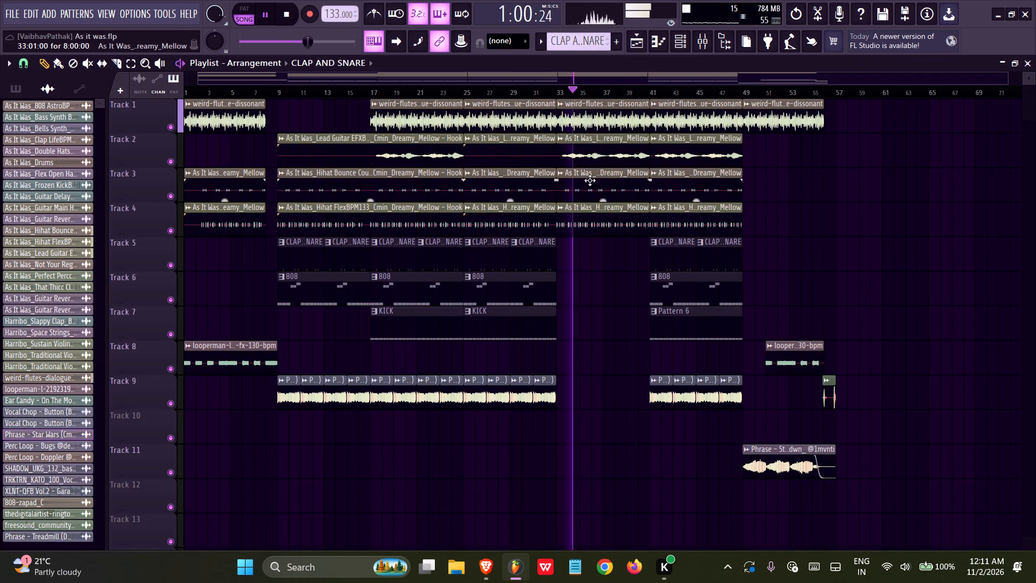
key(ctrl+s)
Duplicate the last two CLAP AND SNARE clips before bar 33 on Track 5 into bars 33–41 and save the project.
ctrl+scroll(588, 257, up, 4)
ctrl+drag(570, 255, 442, 253)
key(ctrl+b)
key(ctrl+s)
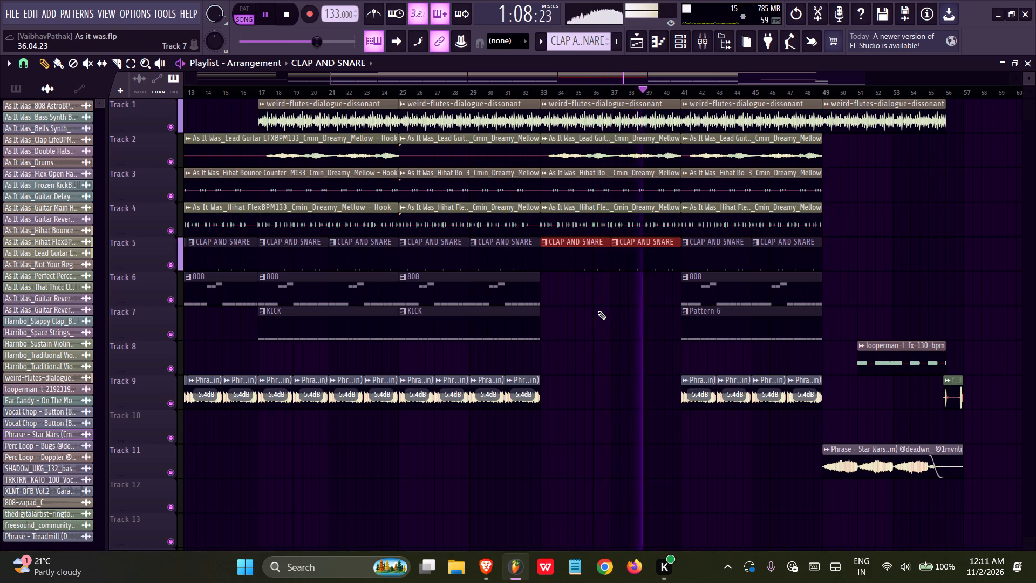
Add Fruity Reeverb 2 to the third effect slot of the Clap [ Fifties ] mixer track with the wet level at about 34%.
click(714, 40)
click(702, 40)
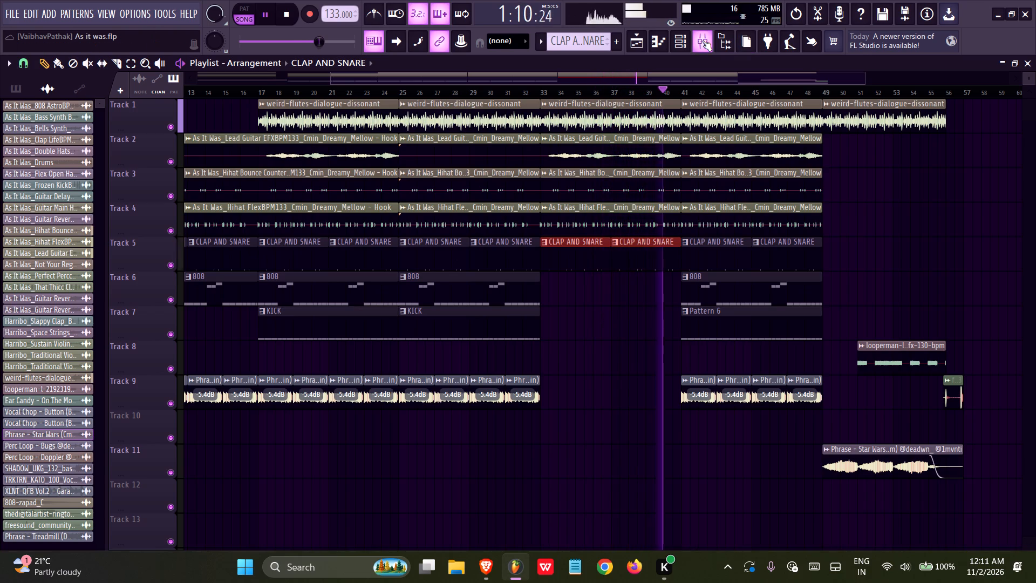
click(701, 42)
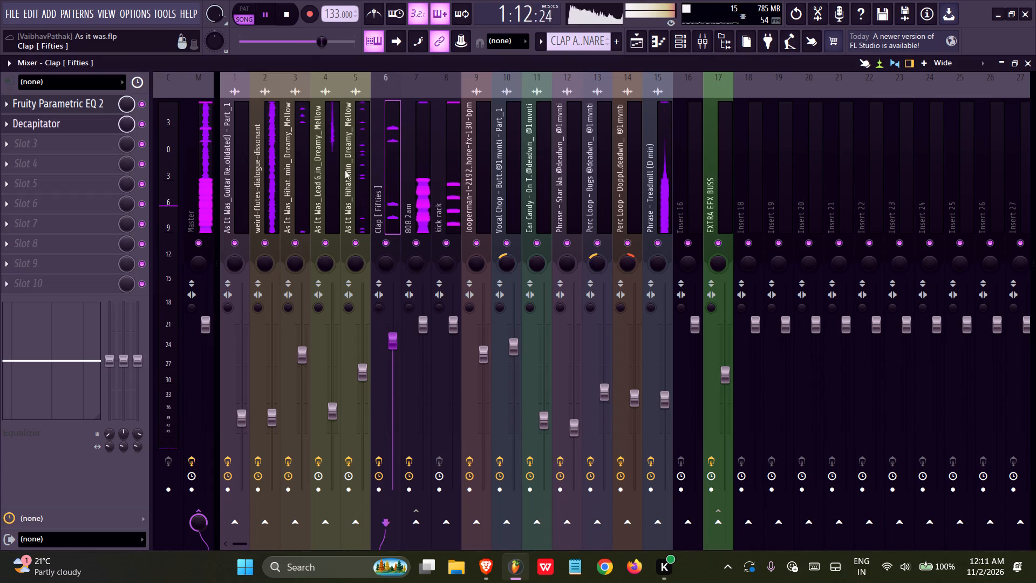
click(67, 143)
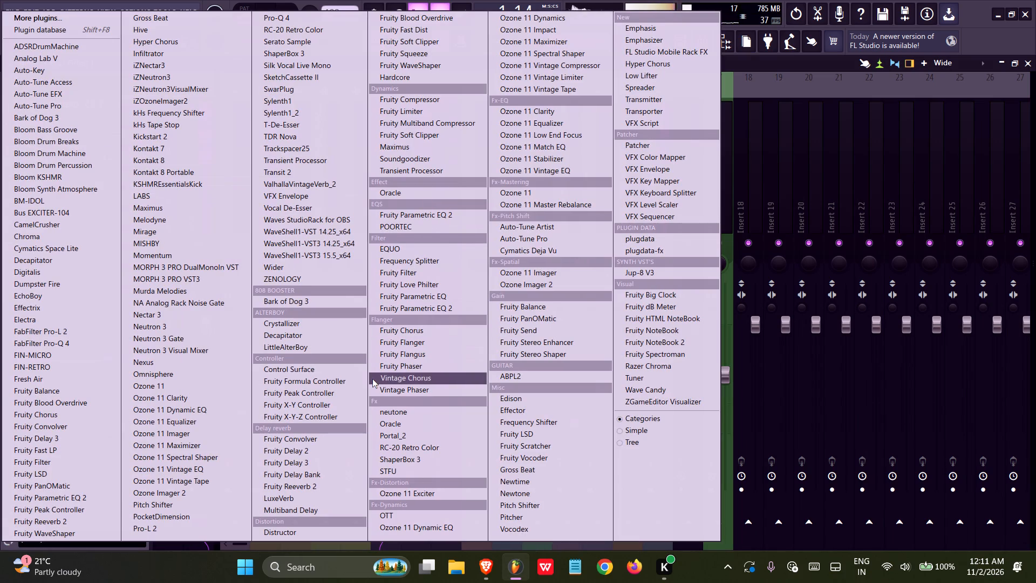
click(309, 486)
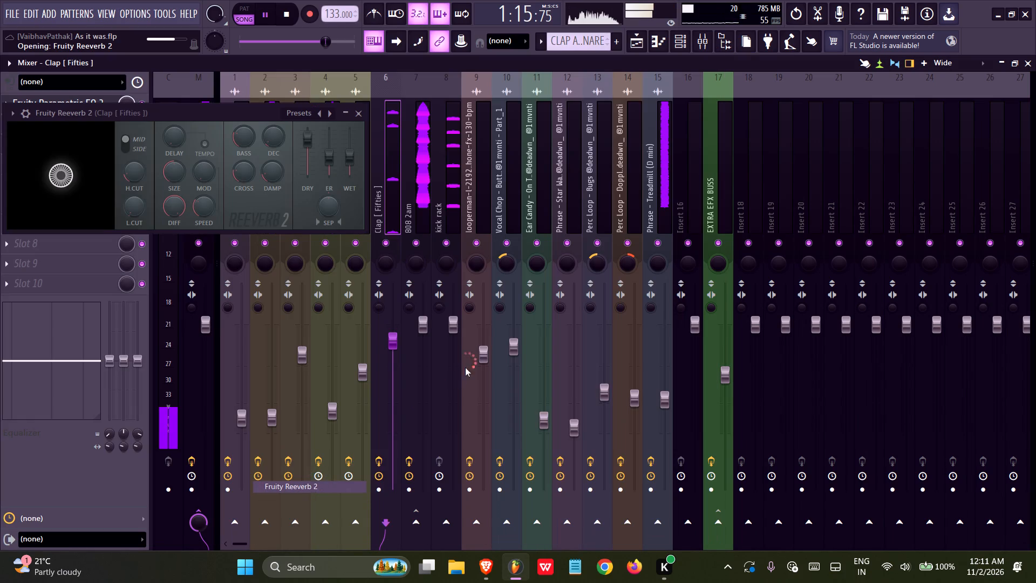
drag(347, 152, 344, 169)
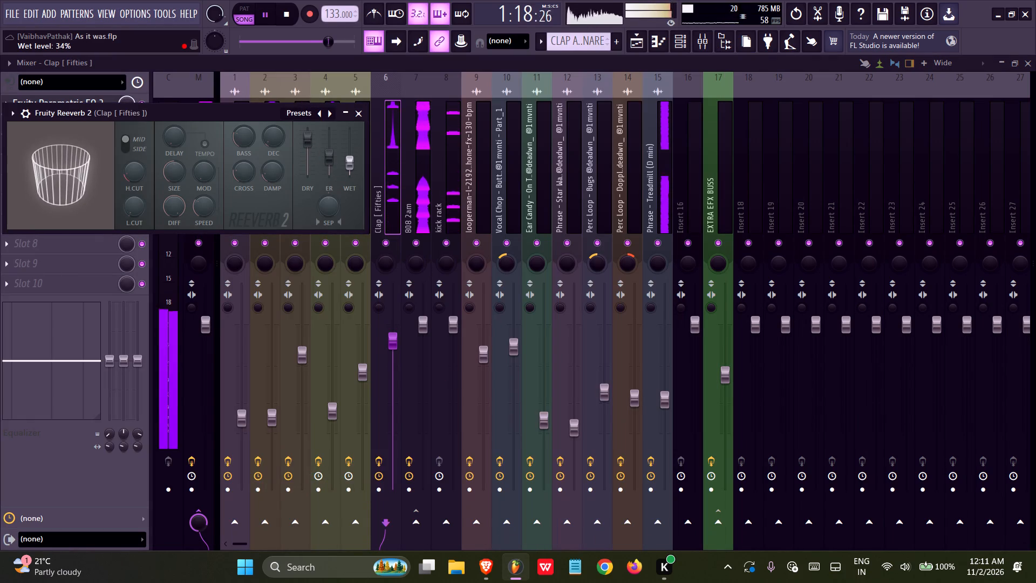
drag(344, 169, 343, 171)
click(358, 119)
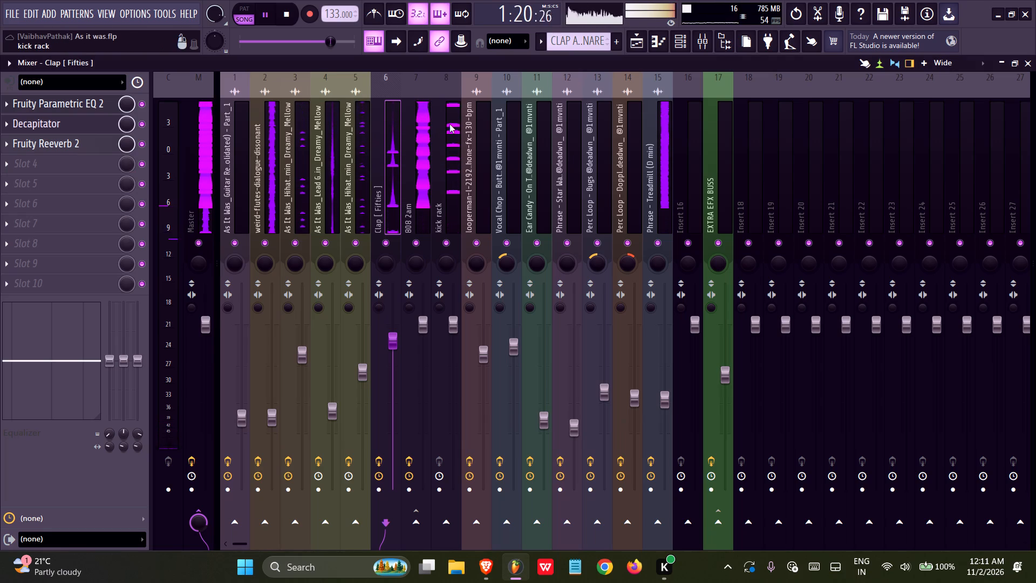
Return to the playlist, clear the clip selection on Track 5 and save the project.
click(640, 42)
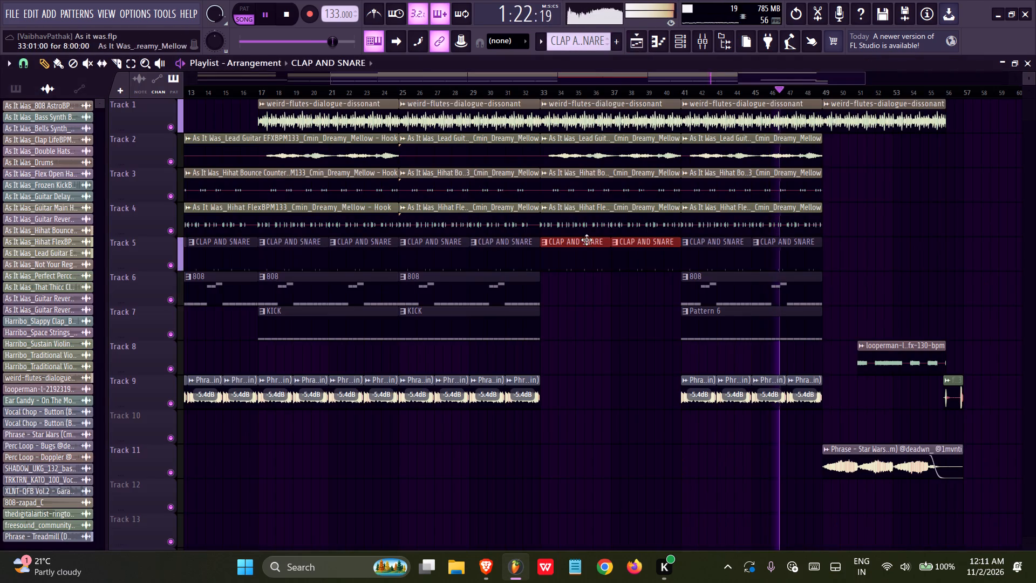
right_click(590, 329)
ctrl+scroll(590, 329, down, 11)
key(ctrl+s)
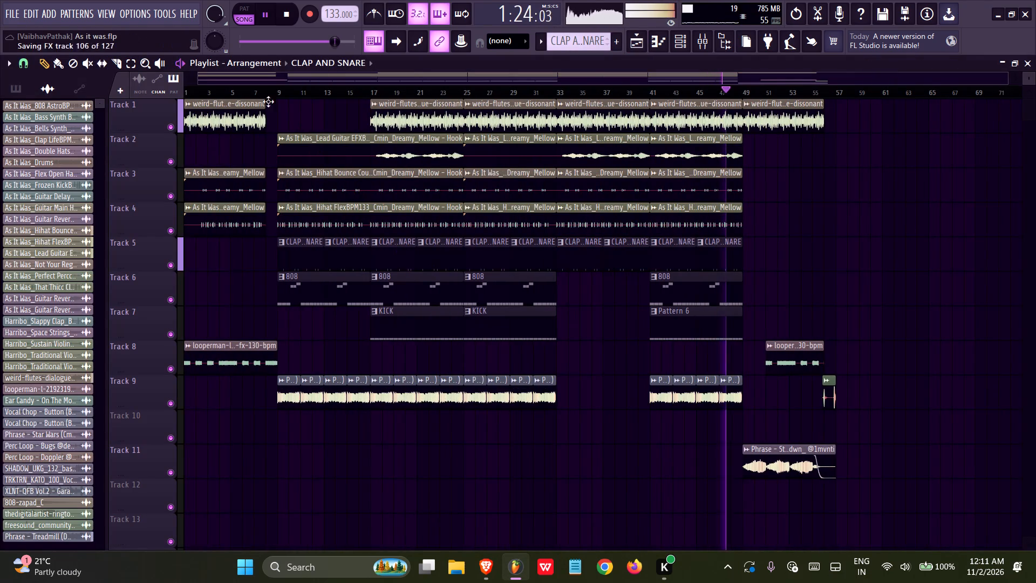
Restart playback of the arrangement from bar 1 and save the project.
key(space)
drag(240, 90, 104, 94)
key(space)
key(ctrl+s)
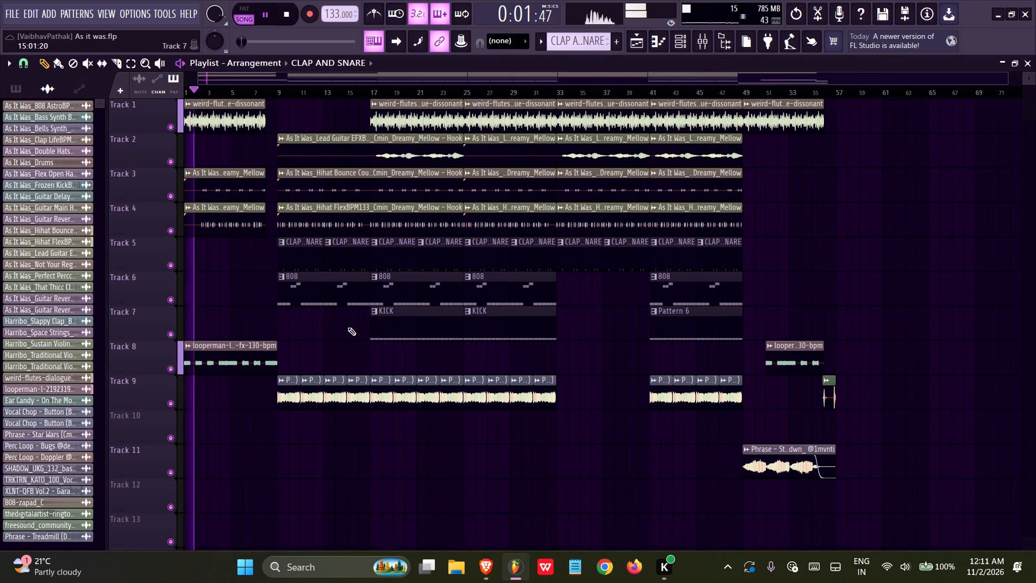
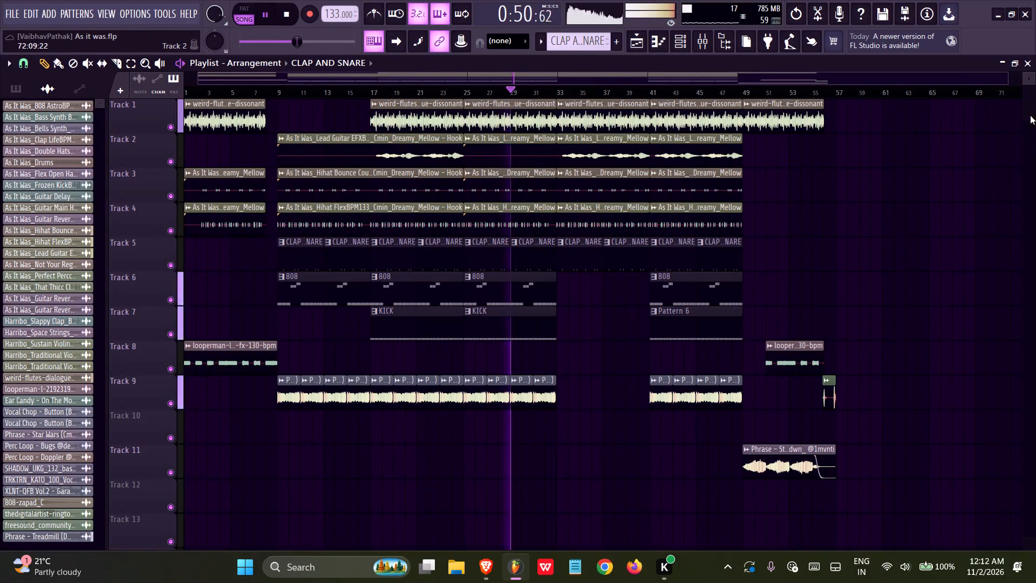
Exit the program to close the saved "As it was" project.
click(1028, 17)
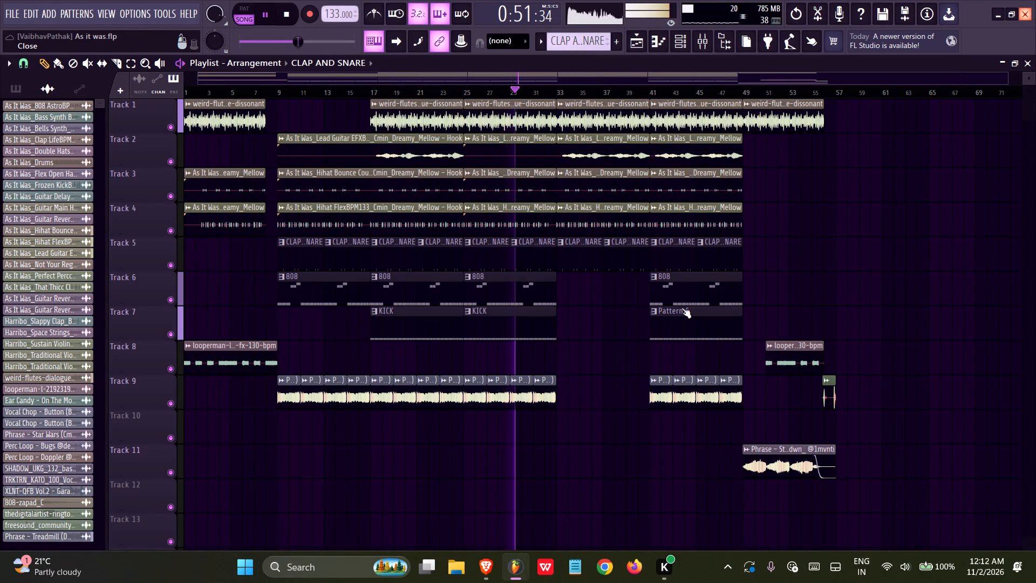